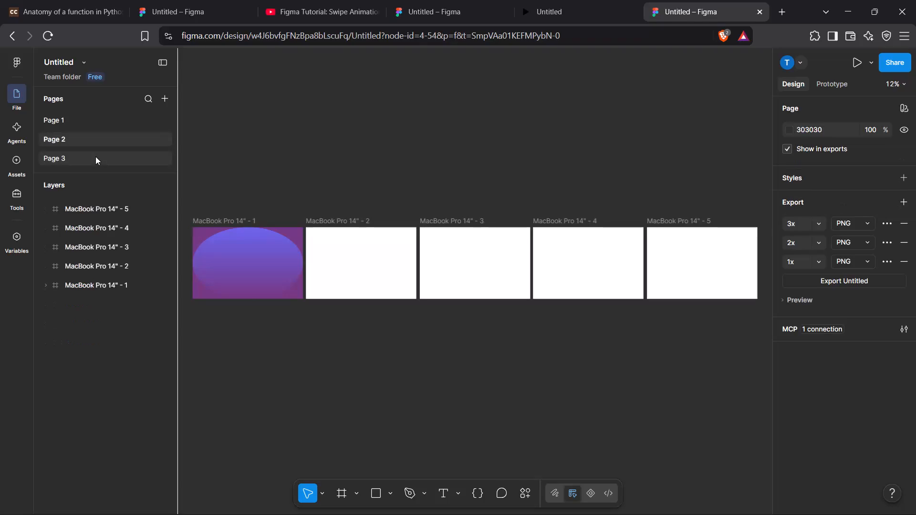
Open Page 3 of the Figma file.
left_click(95, 156)
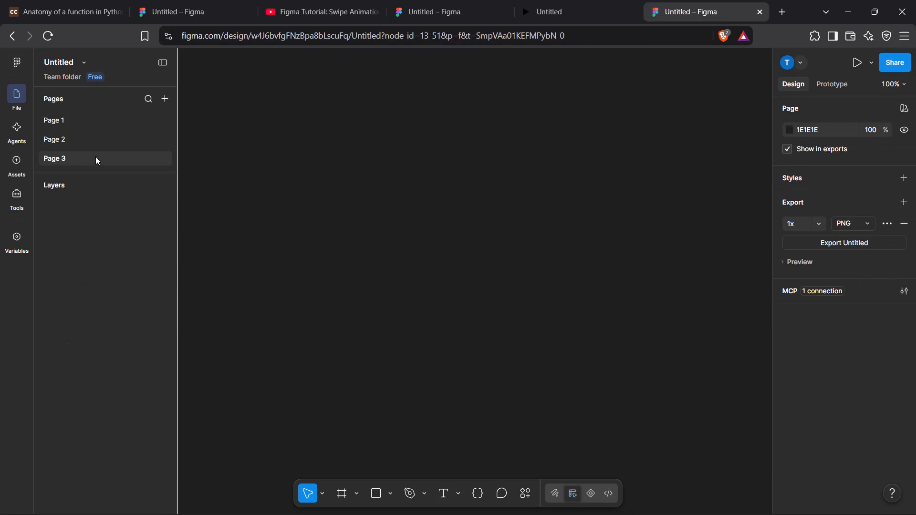
Check the donut prototype and the page list of its source design file.
left_click(519, 0)
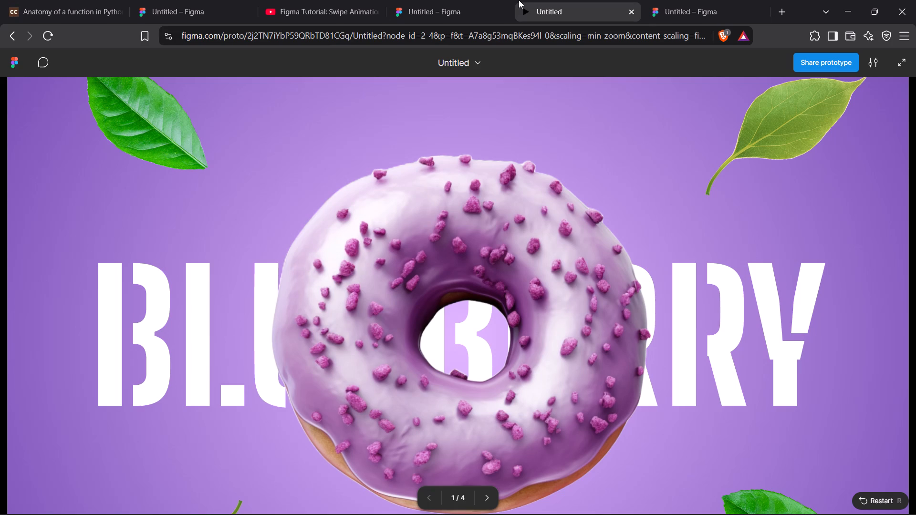
left_click(446, 0)
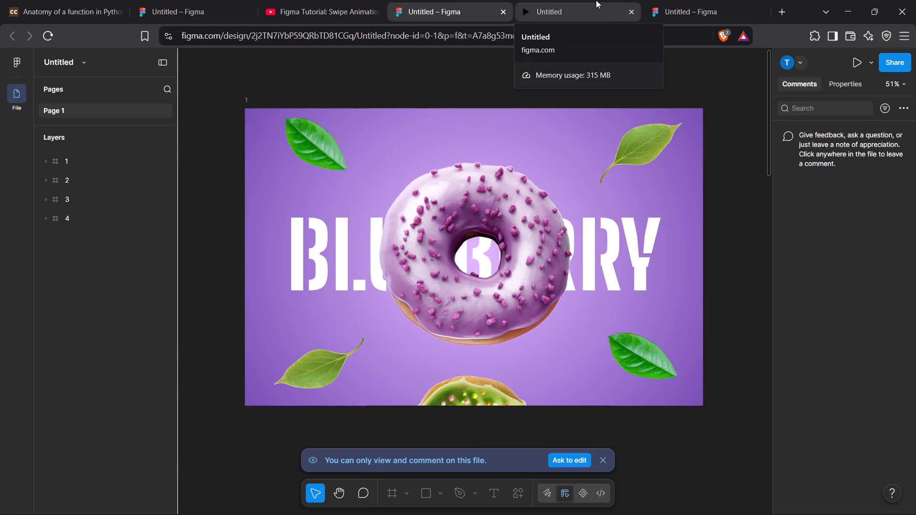
left_click(89, 100)
left_click(88, 93)
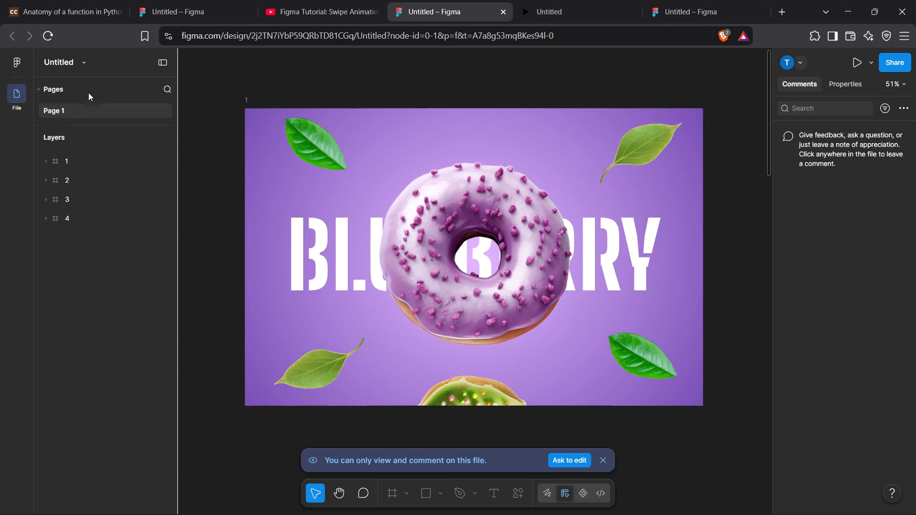
left_click(58, 92)
left_click(58, 92)
Request edit access to the view-only donut design file.
left_click(577, 462)
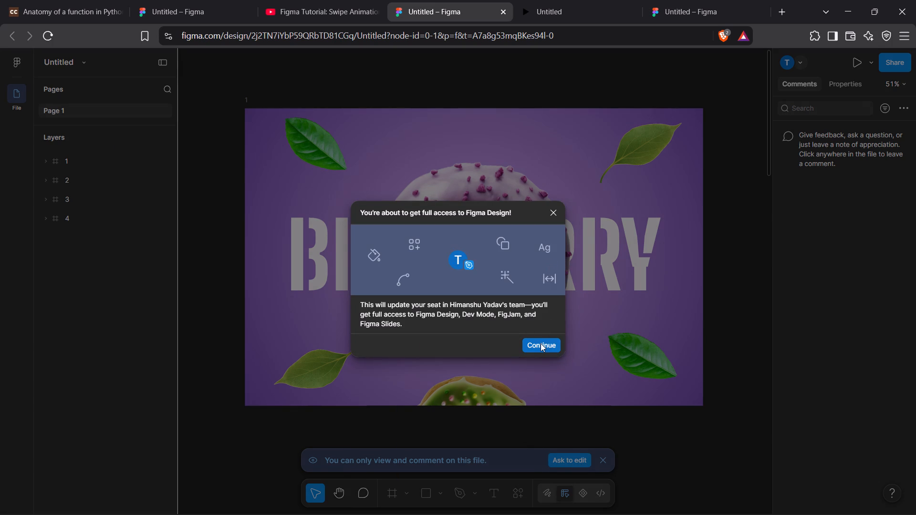
left_click(541, 343)
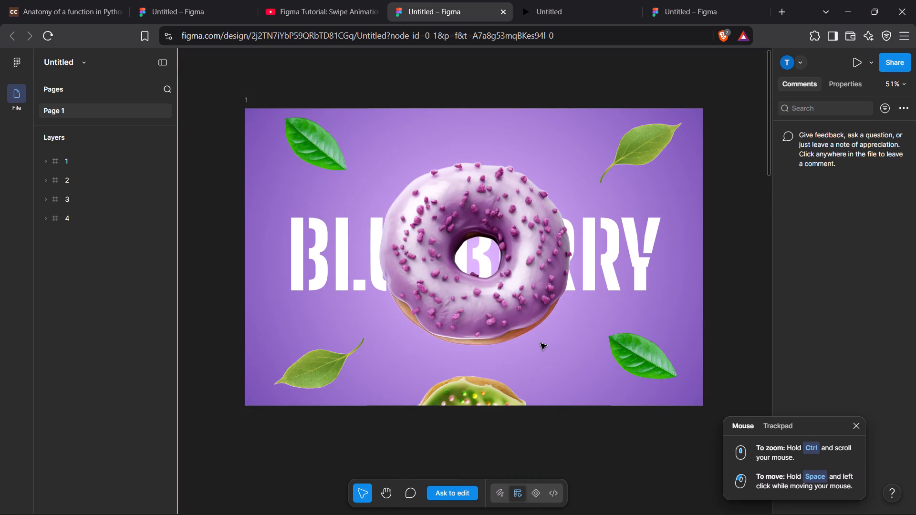
left_click(453, 485)
left_click(451, 486)
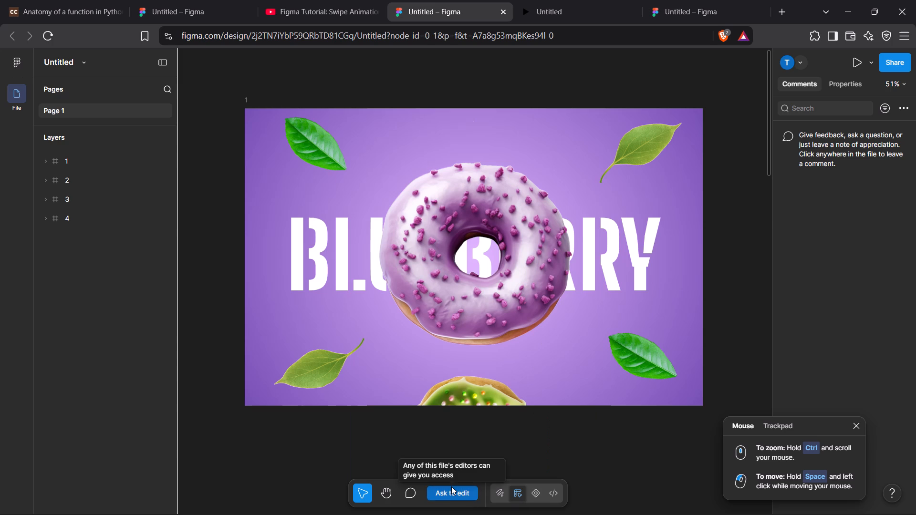
left_click(445, 496)
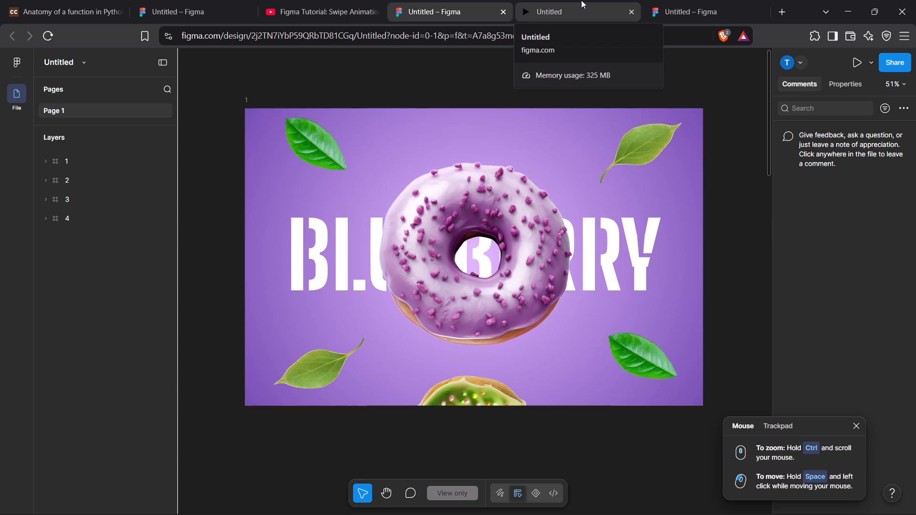
Look through donut frames 1 to 4 in the design file and check the YouTube tutorial and the app-screens file.
right_click(581, 0)
left_click(453, 0)
left_click(261, 0)
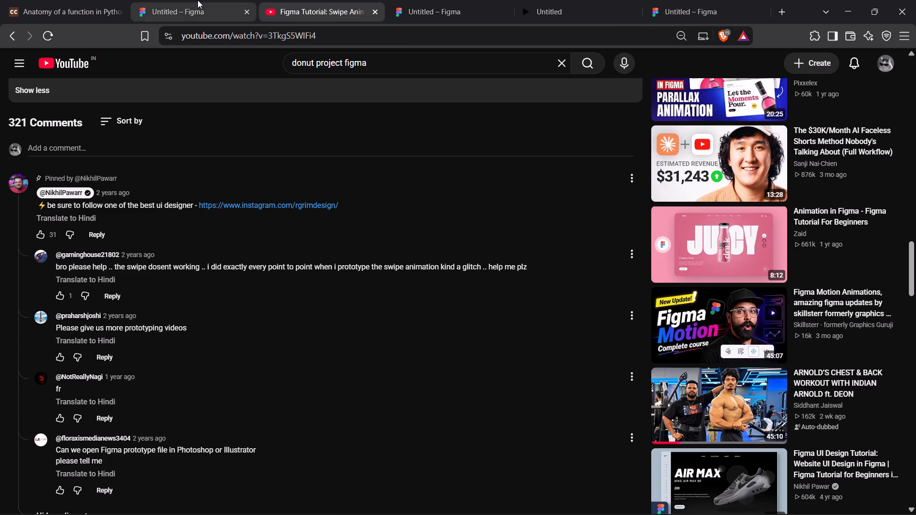
left_click(198, 0)
left_click(445, 0)
scroll(470, 177, "up", 1)
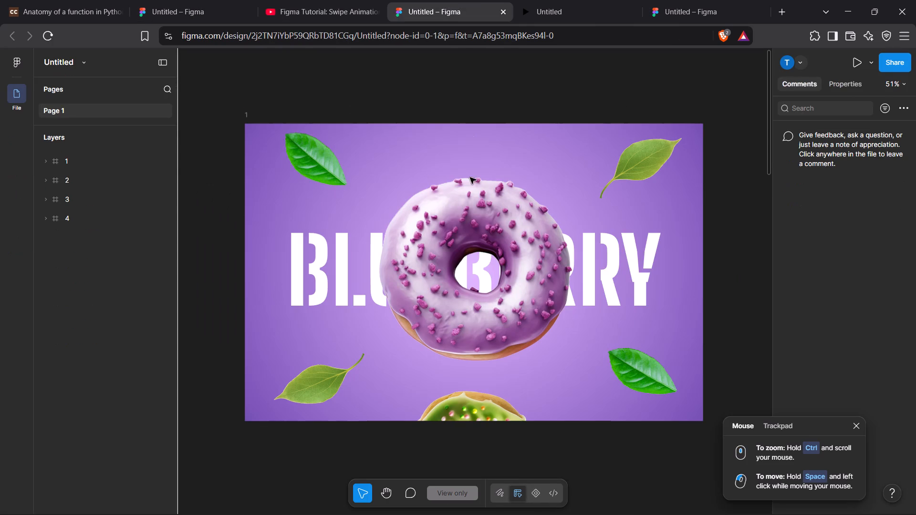
scroll(470, 177, "up", 1)
scroll(468, 214, "down", 6)
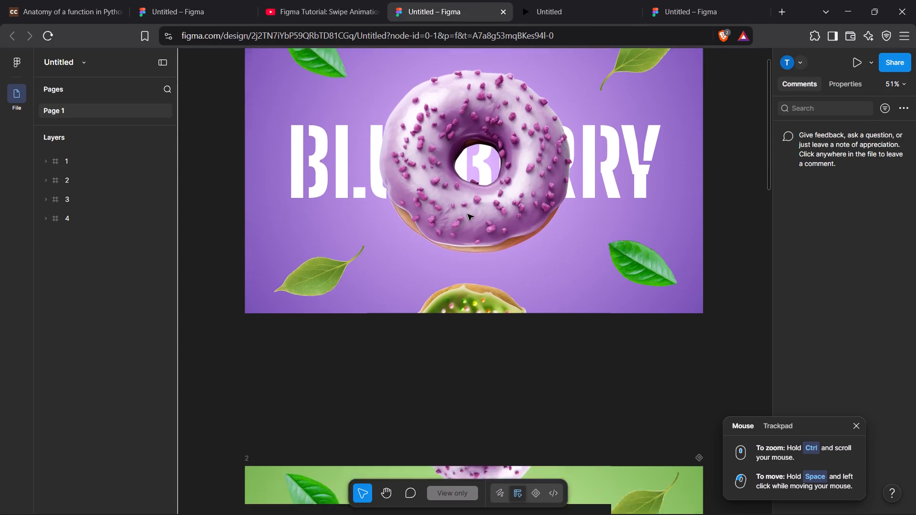
scroll(468, 214, "down", 10)
scroll(468, 214, "up", 3)
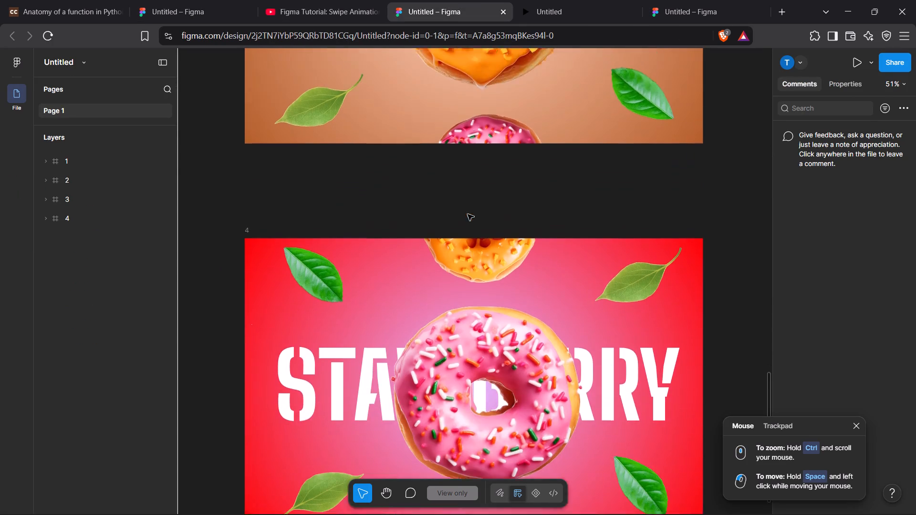
scroll(468, 214, "up", 6)
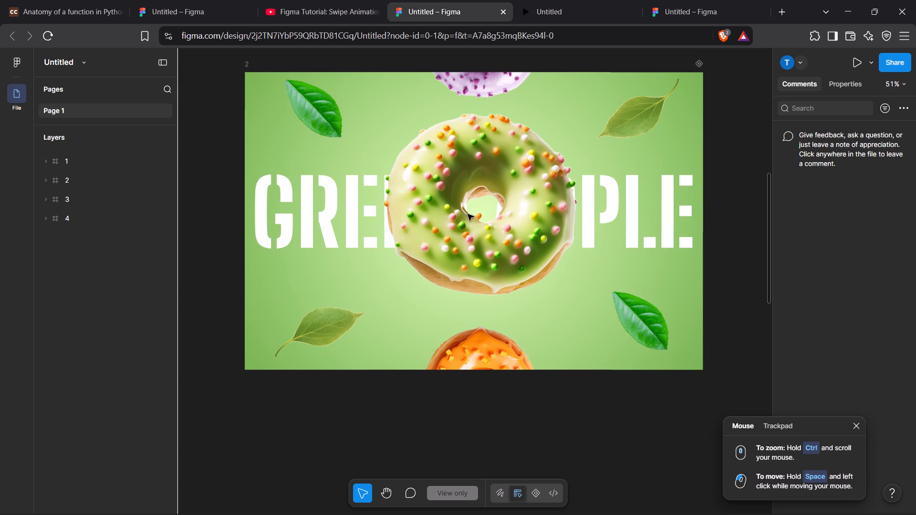
left_click(200, 0)
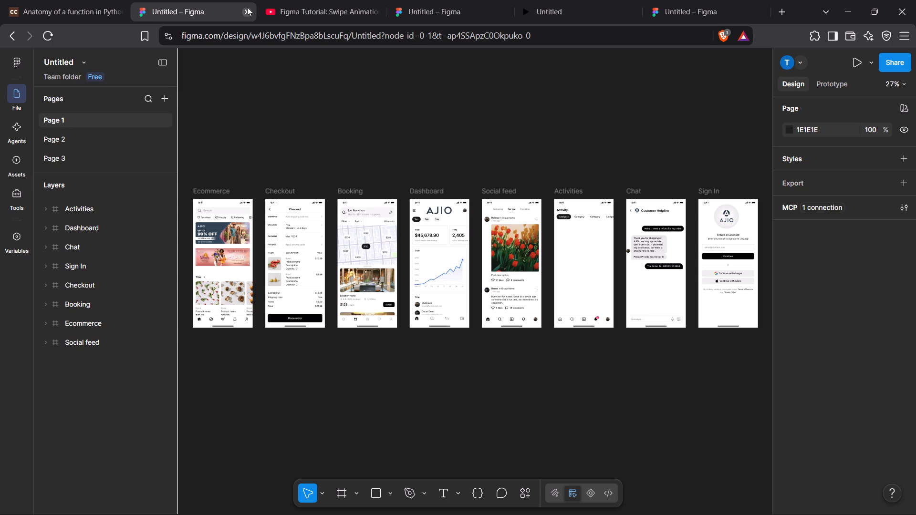
left_click(279, 0)
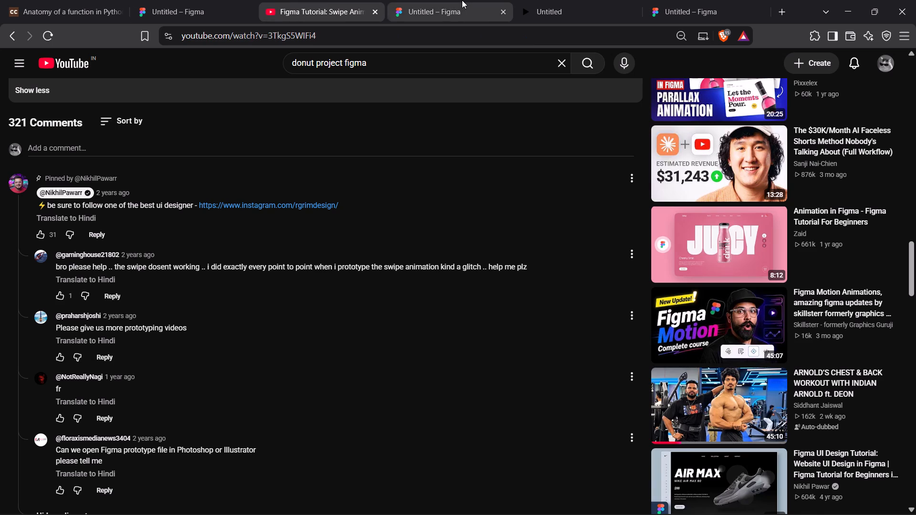
left_click(462, 0)
Close the YouTube tutorial, the donut prototype and two Figma design tabs, and switch to the CodeChef function lesson.
left_click(373, 12)
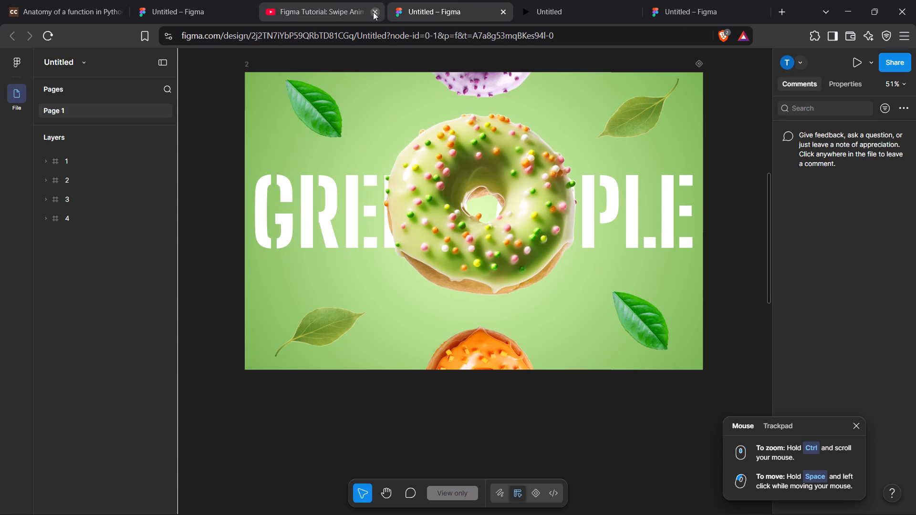
left_click(466, 0)
left_click(504, 15)
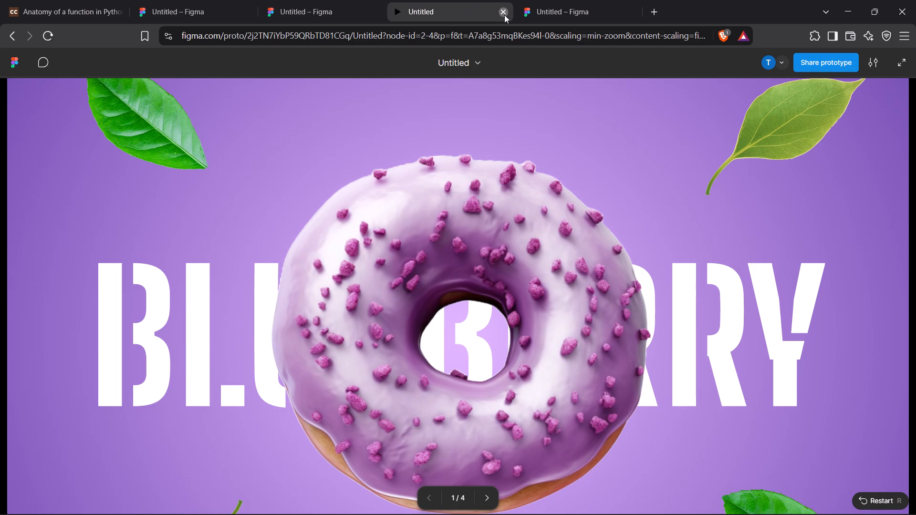
left_click(504, 15)
left_click(227, 0)
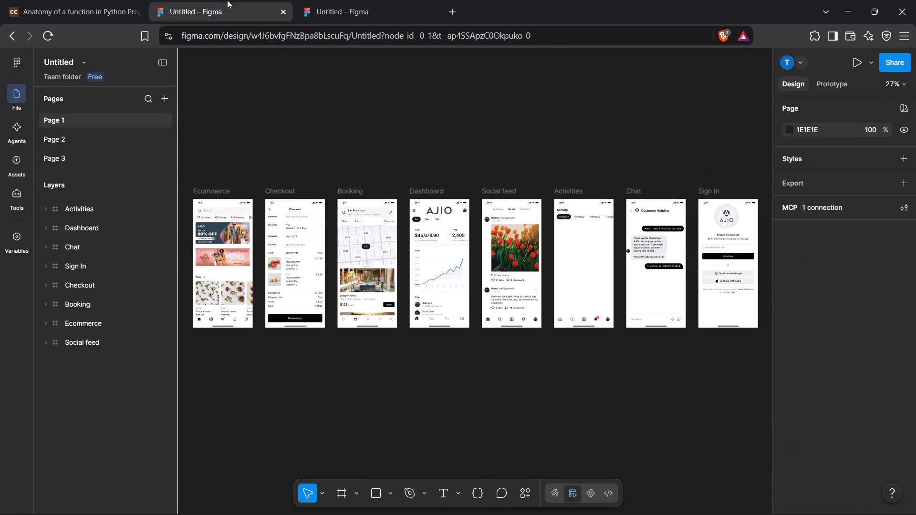
left_click(77, 0)
left_click(286, 12)
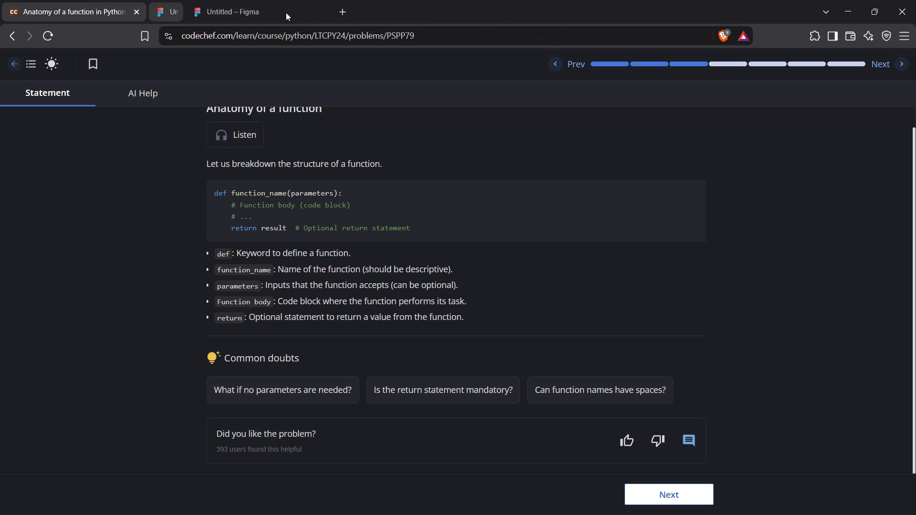
left_click(190, 0)
left_click(40, 0)
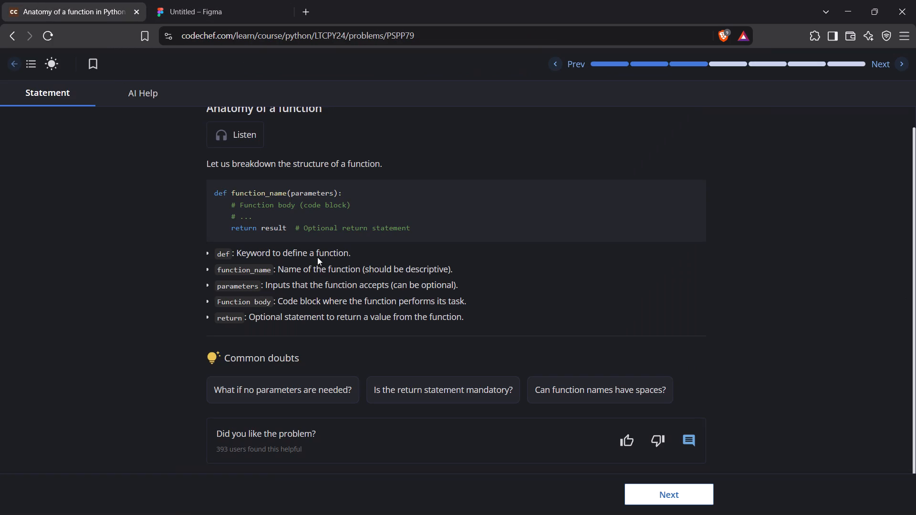
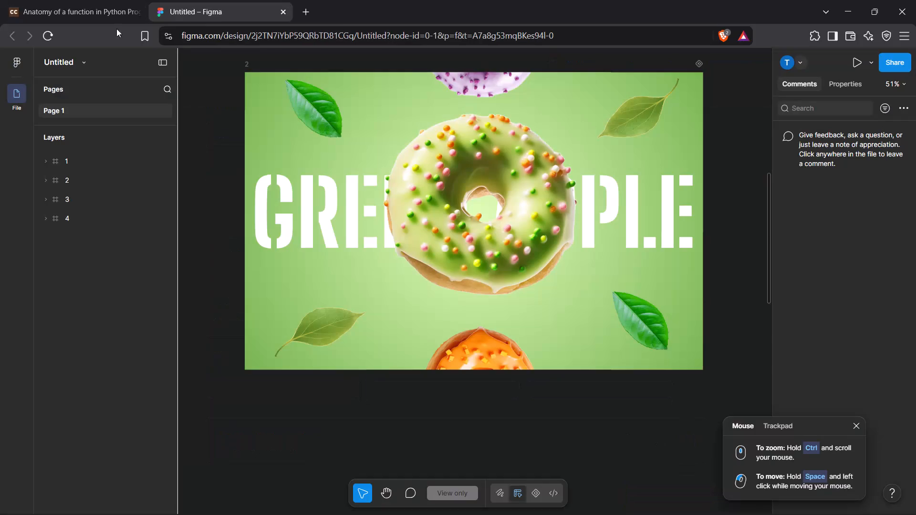
Reload the view-only donut design file, glance at the CodeChef function lesson, and return to the reloaded file.
left_click(60, 37)
left_click(56, 37)
left_click(49, 37)
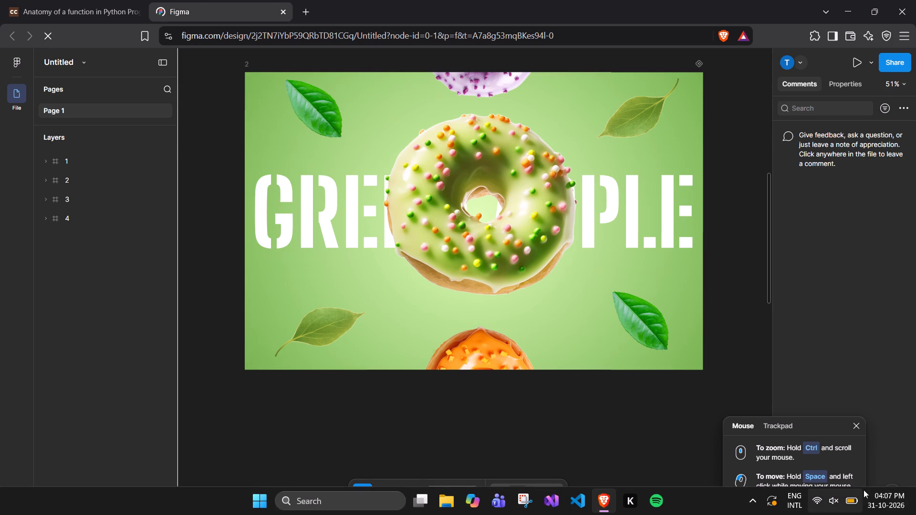
left_click(120, 0)
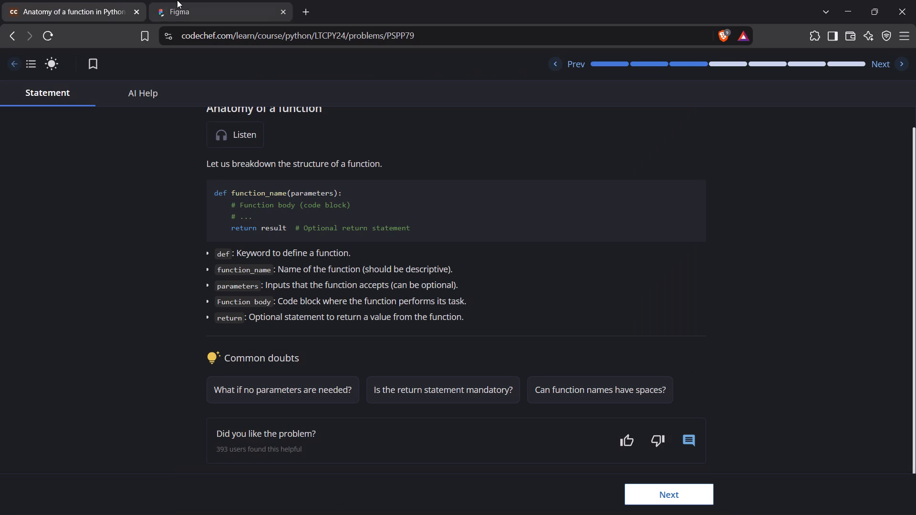
left_click(177, 0)
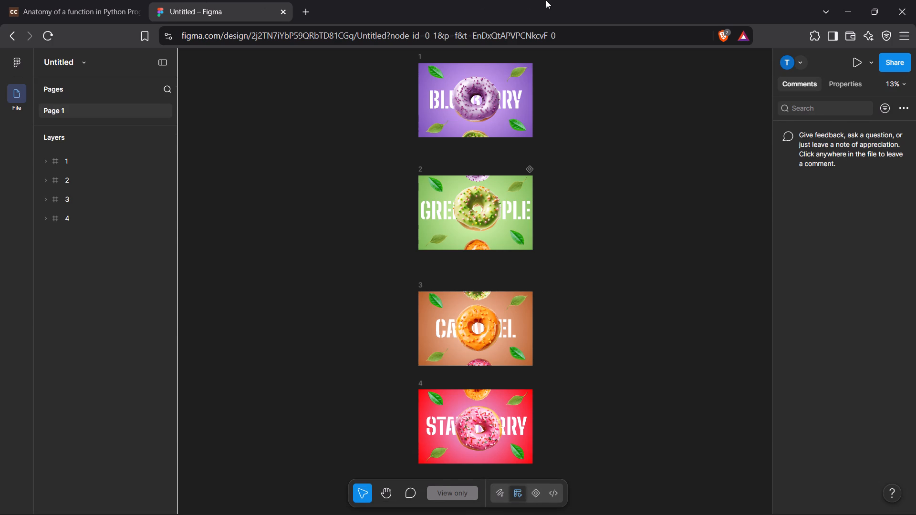
Present the donut design's prototype in a new tab.
left_click(855, 59)
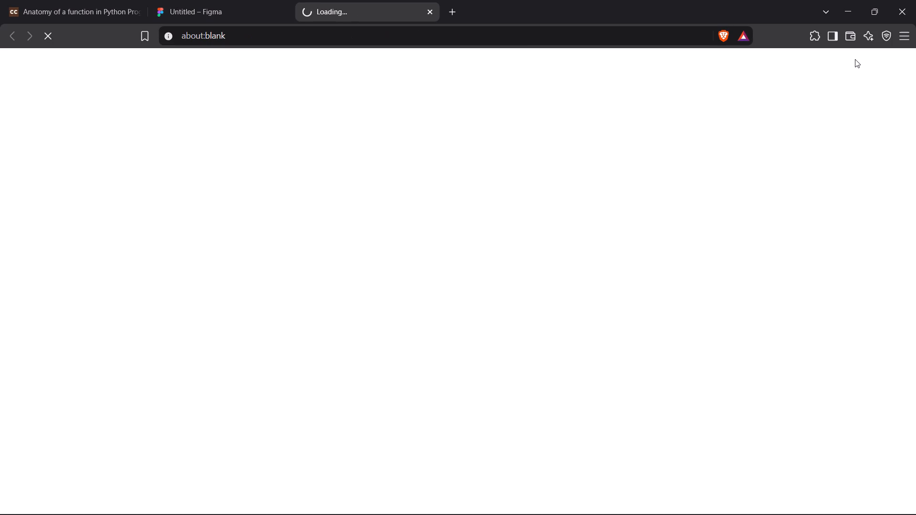
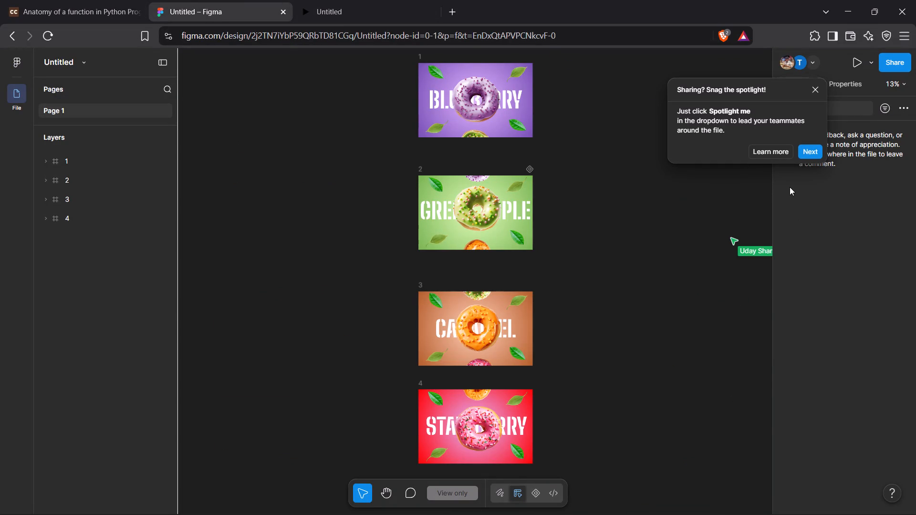
Dismiss the spotlight tip and follow the view of the collaborator currently in the donut file.
left_click(810, 152)
left_click(781, 150)
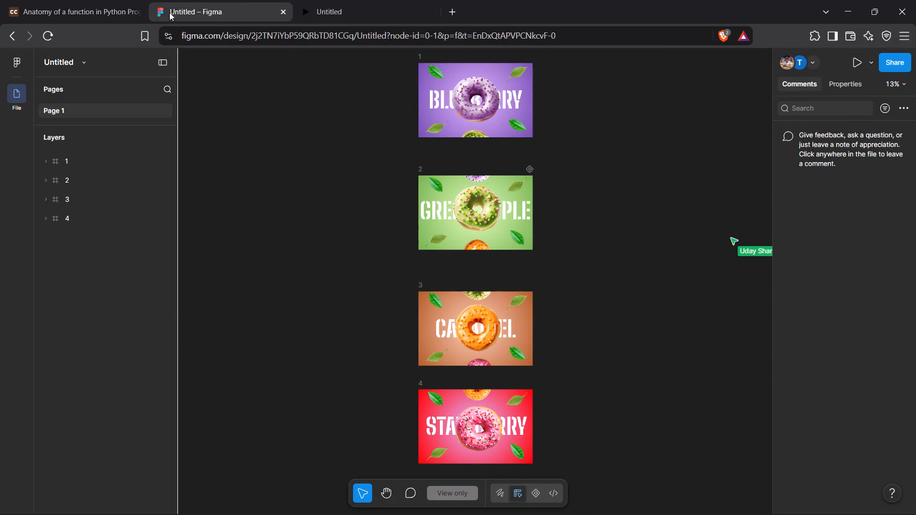
left_click(812, 62)
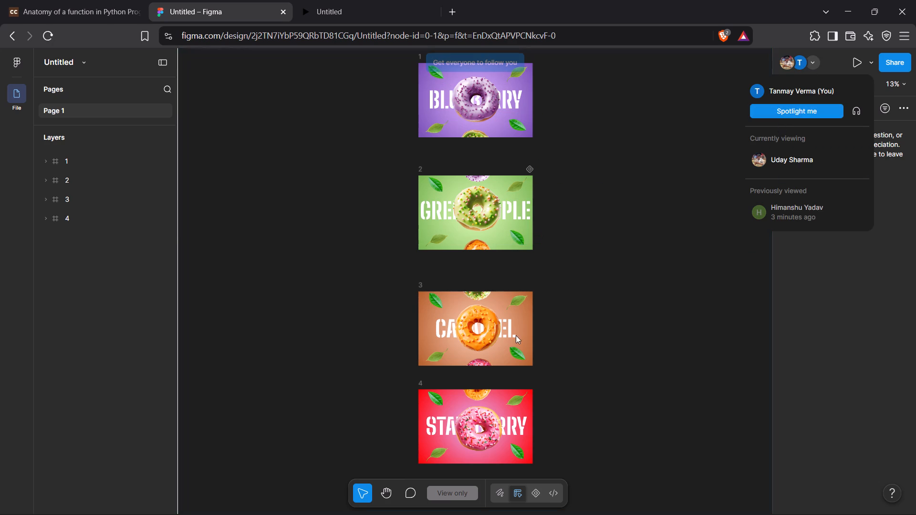
left_click(645, 254)
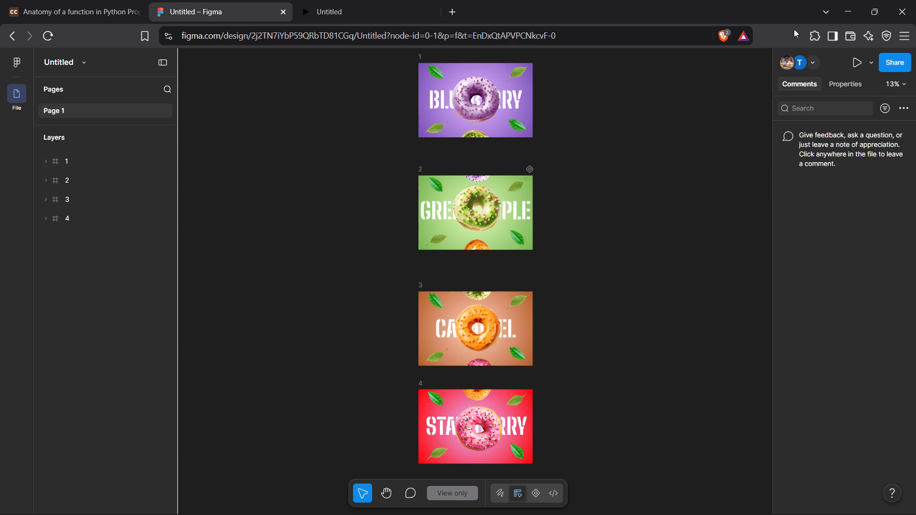
left_click(813, 63)
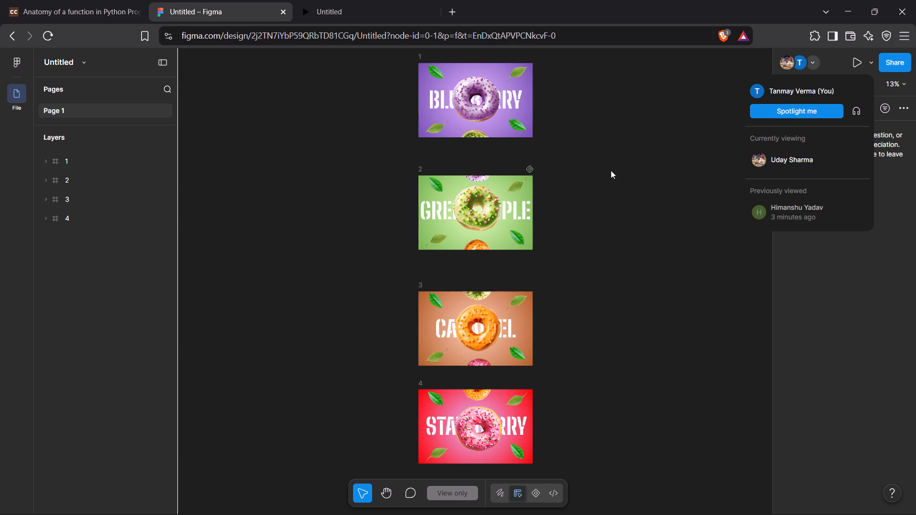
left_click(781, 168)
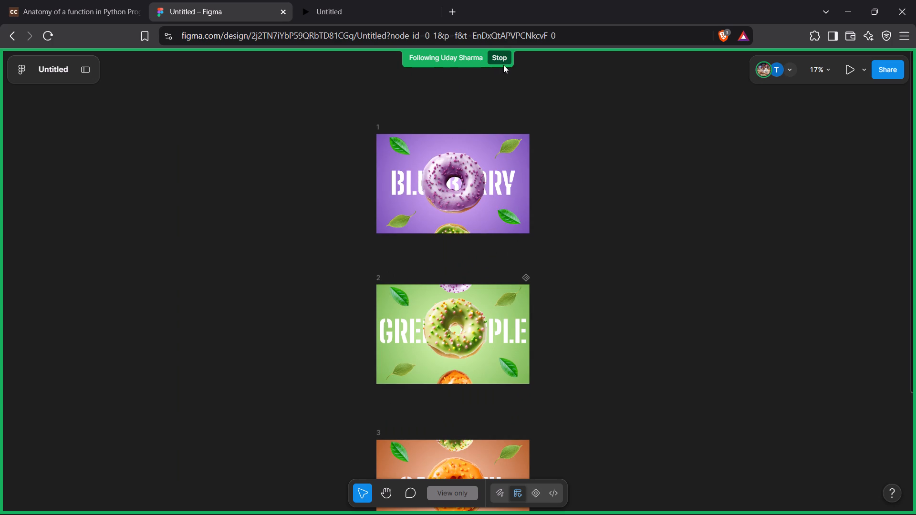
Go back to the previous CodeChef lesson, Functions continued, and return to the donut design file.
left_click(268, 0)
left_click(348, 0)
left_click(69, 0)
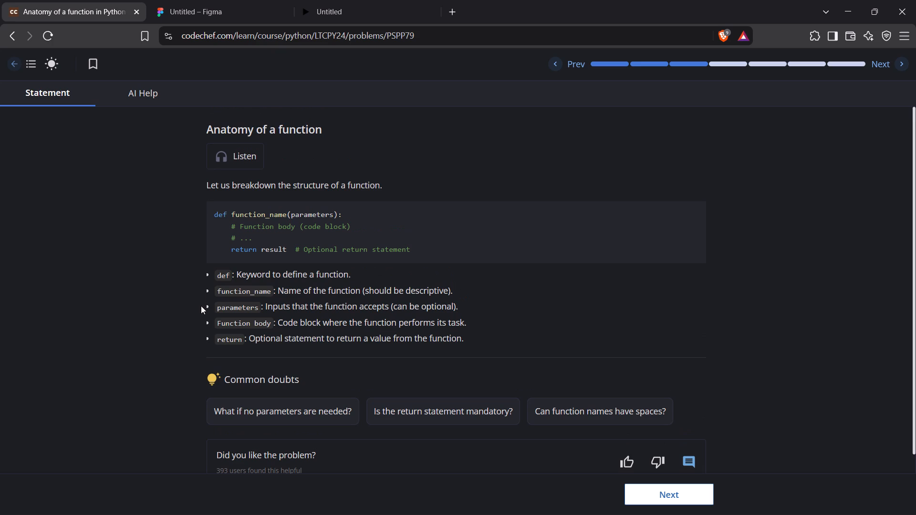
left_click(0, 34)
left_click(252, 0)
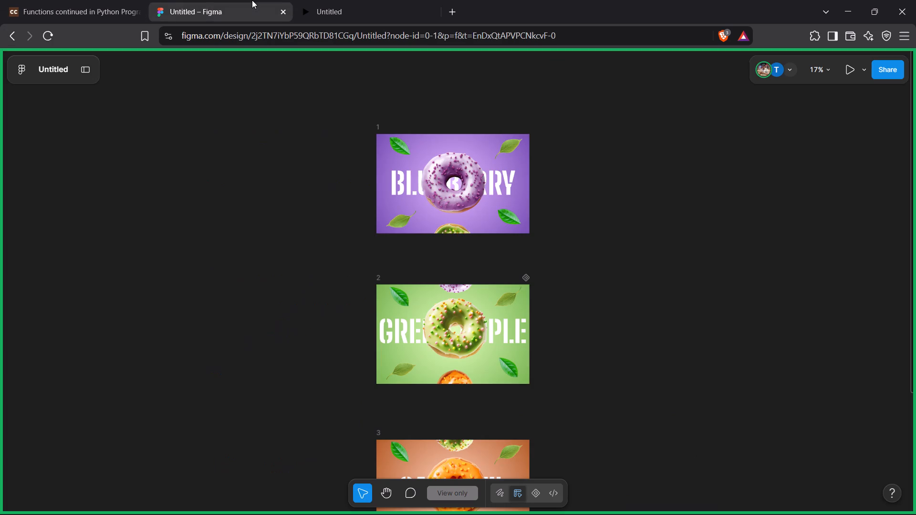
Export the whole donut page as a 1x PNG named Untitled to the Downloads folder.
scroll(543, 219, "down", 5)
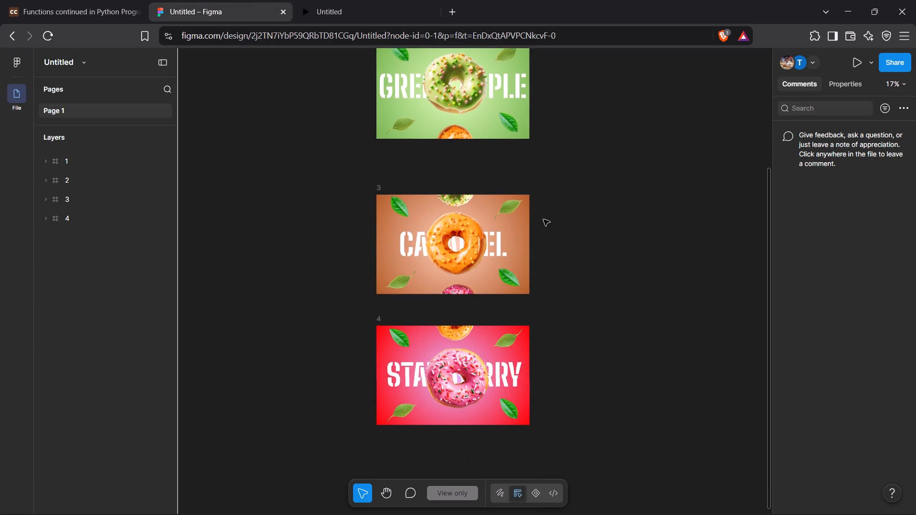
scroll(543, 219, "down", 2)
scroll(543, 219, "up", 6)
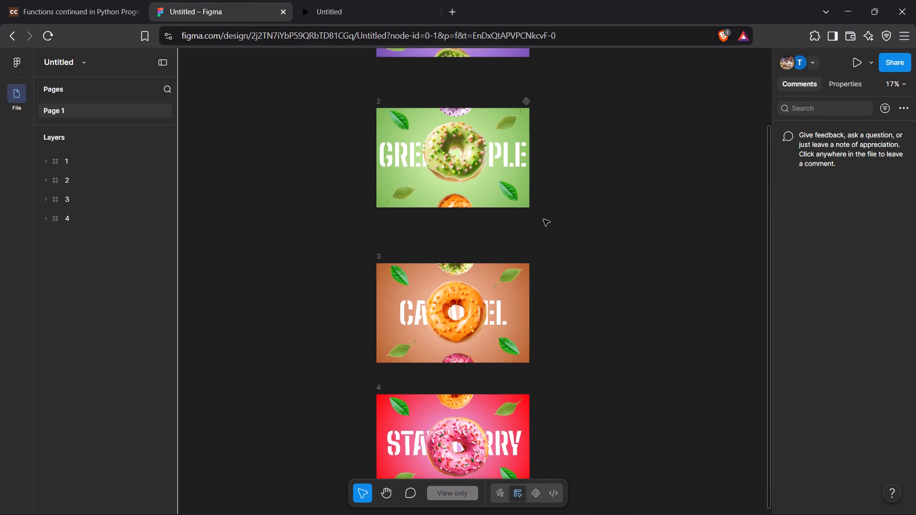
scroll(543, 219, "up", 3)
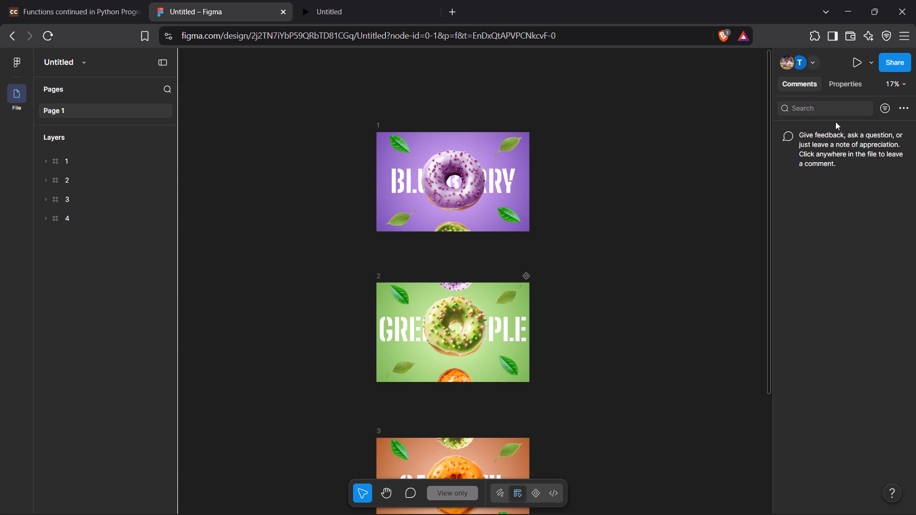
left_click(829, 82)
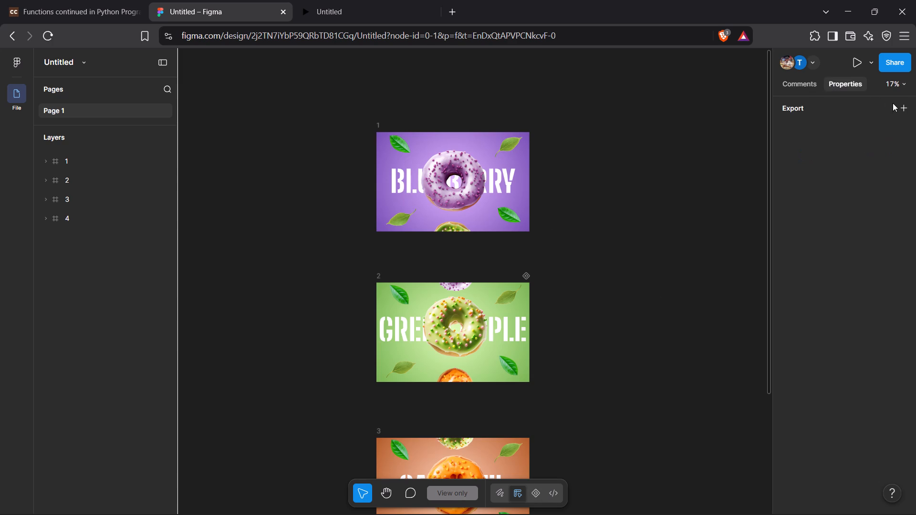
left_click(901, 106)
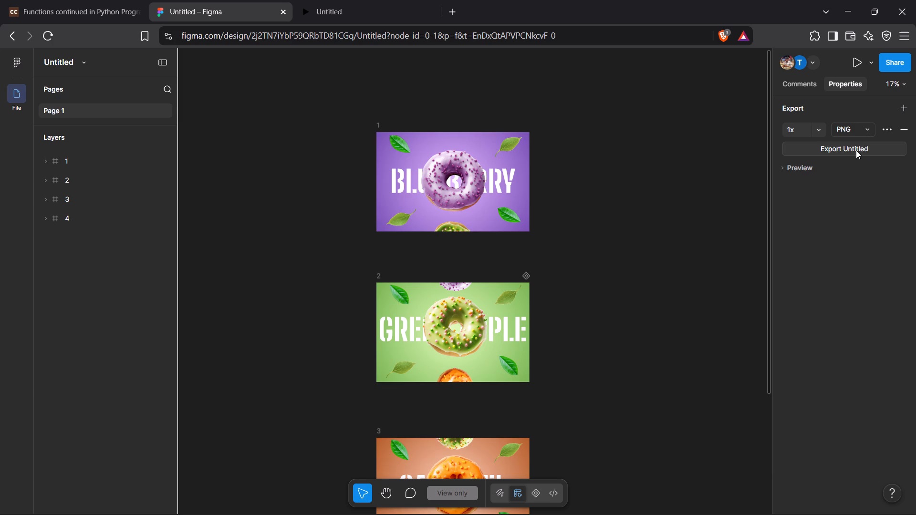
left_click(856, 150)
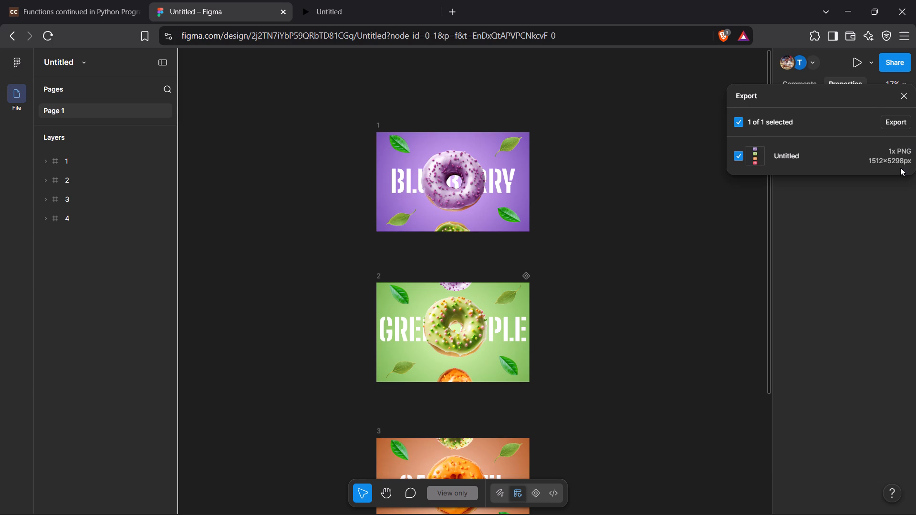
left_click(891, 122)
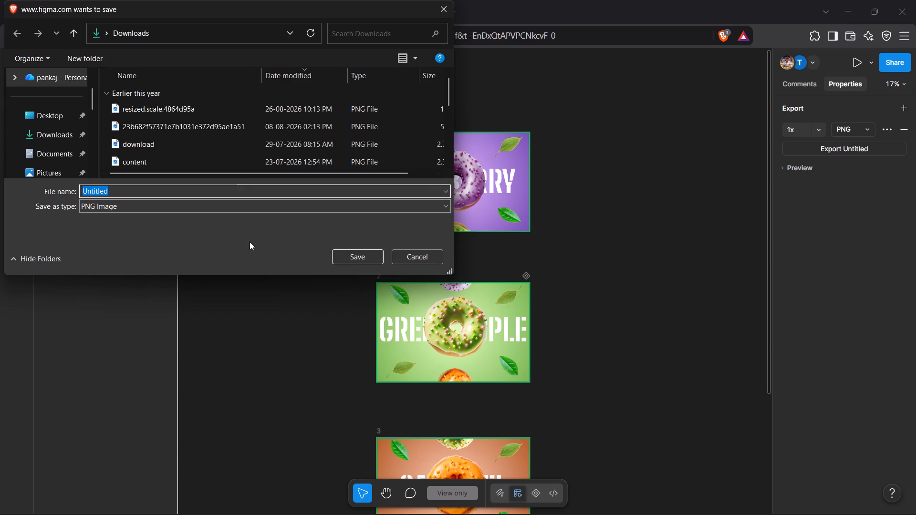
left_click(365, 261)
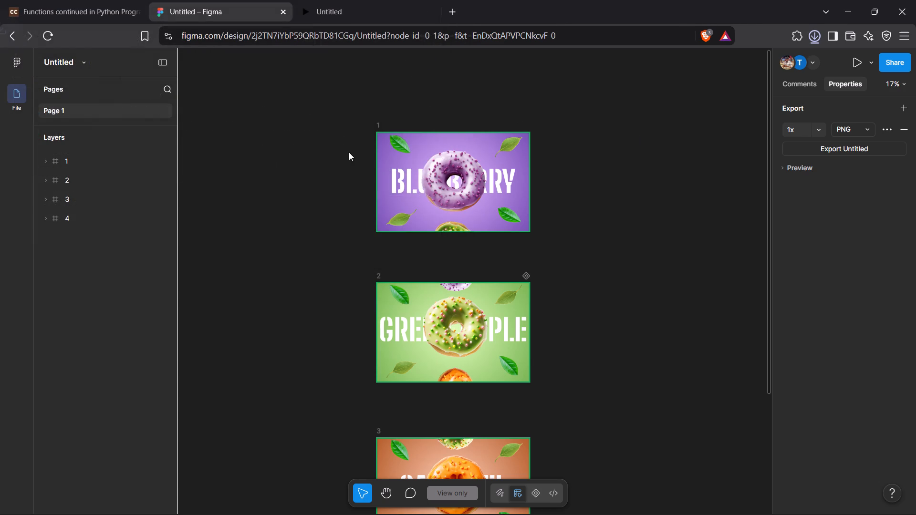
Open the editable Figma file containing the Ecommerce, Checkout and Booking frames in a new tab.
left_click(323, 0)
left_click(187, 0)
left_click(50, 0)
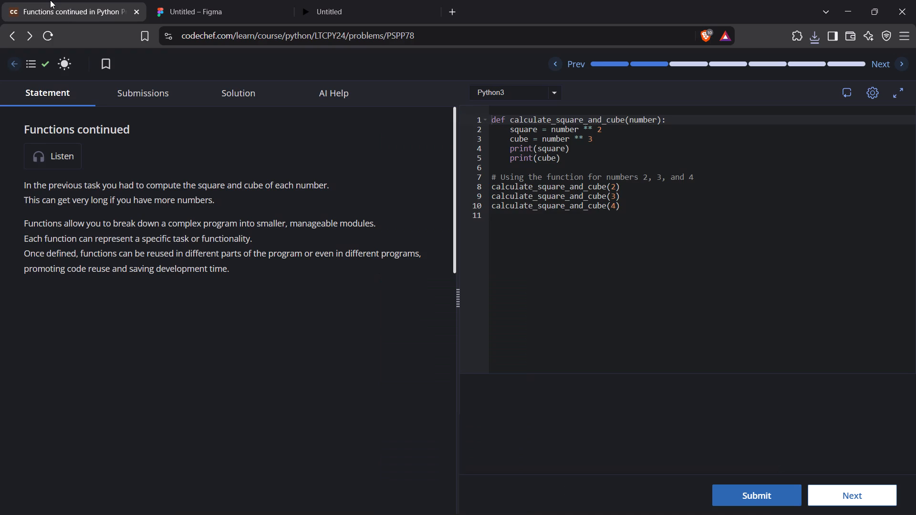
left_click(224, 0)
left_click(450, 6)
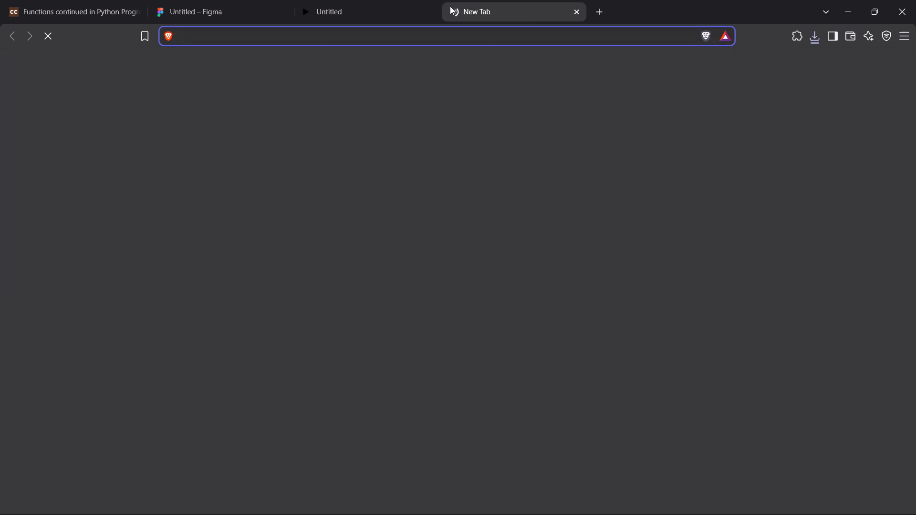
key("f")
key("Return")
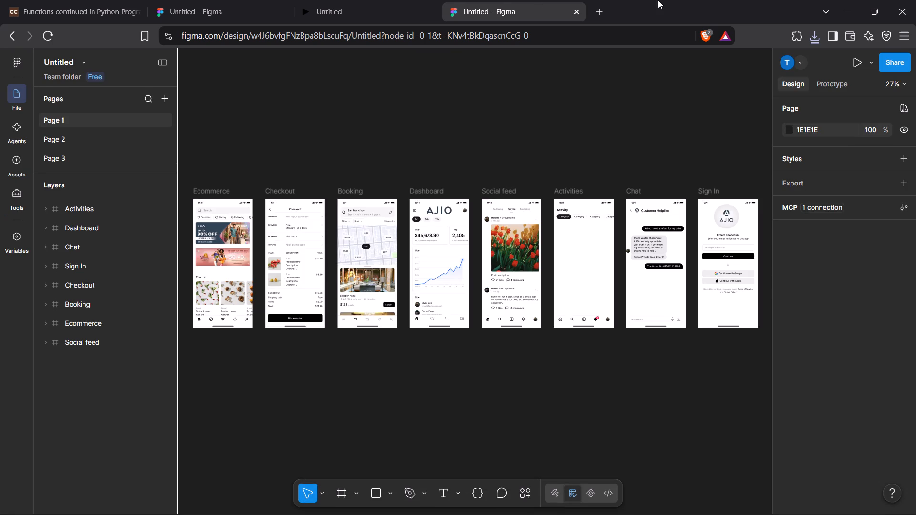
left_click(364, 0)
left_click(498, 0)
Add five more PNG export settings to Page 3: one at 2x, one at 3x and three at 1x.
left_click(122, 133)
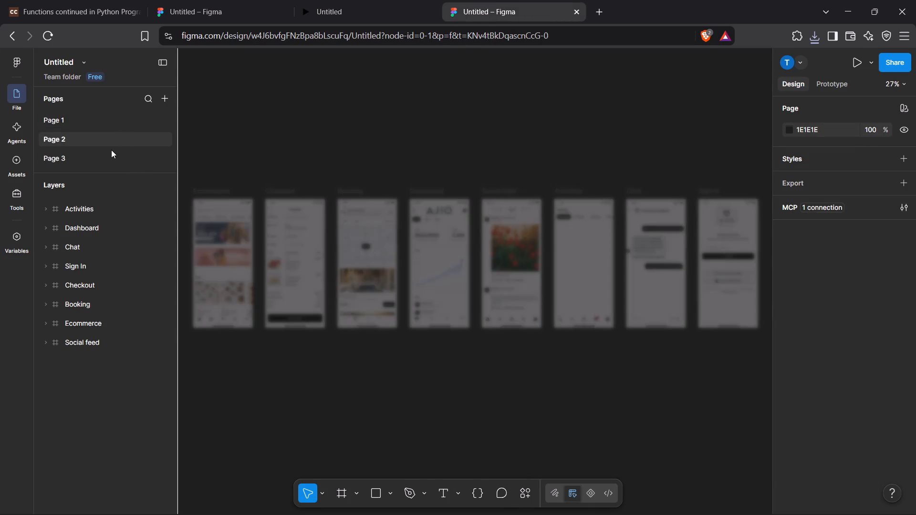
left_click(111, 150)
left_click(101, 158)
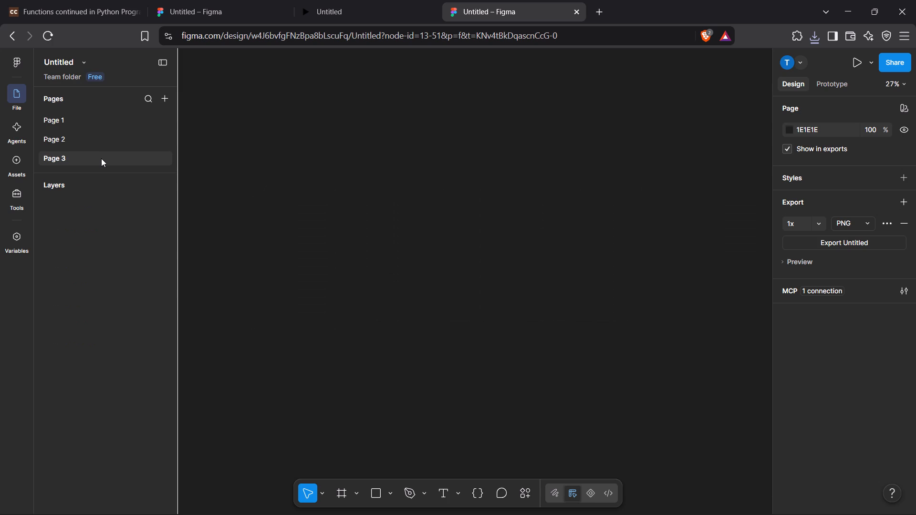
left_click(904, 204)
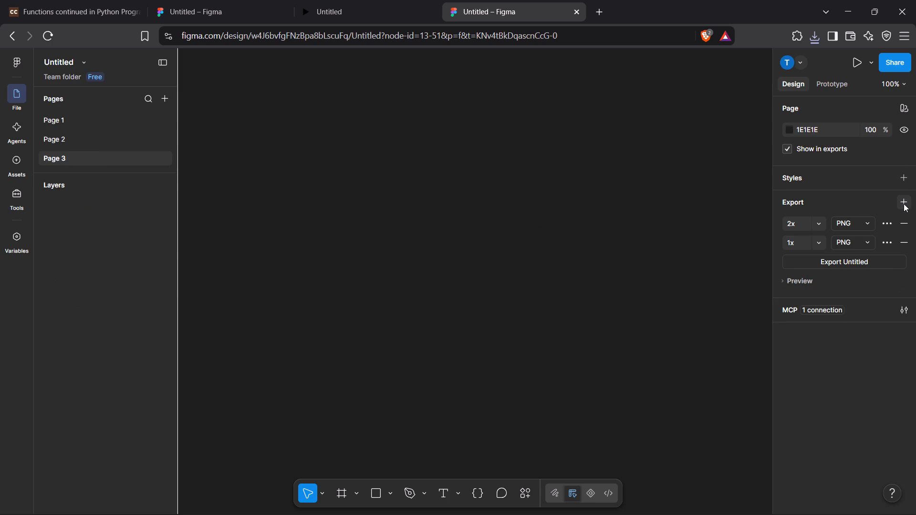
triple_click(900, 204)
left_click(900, 204)
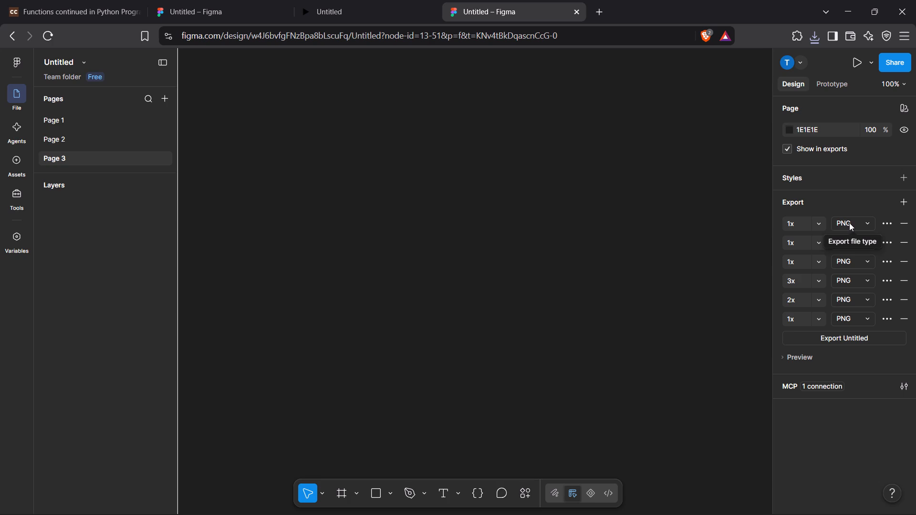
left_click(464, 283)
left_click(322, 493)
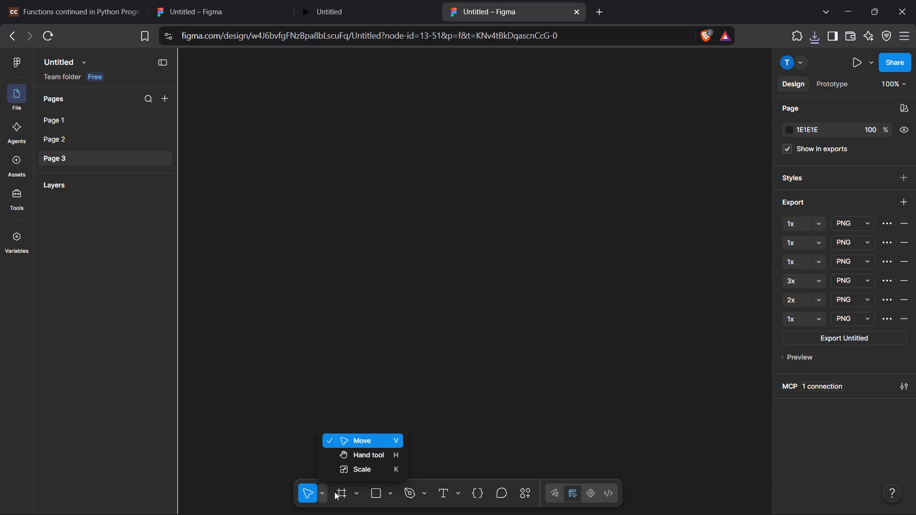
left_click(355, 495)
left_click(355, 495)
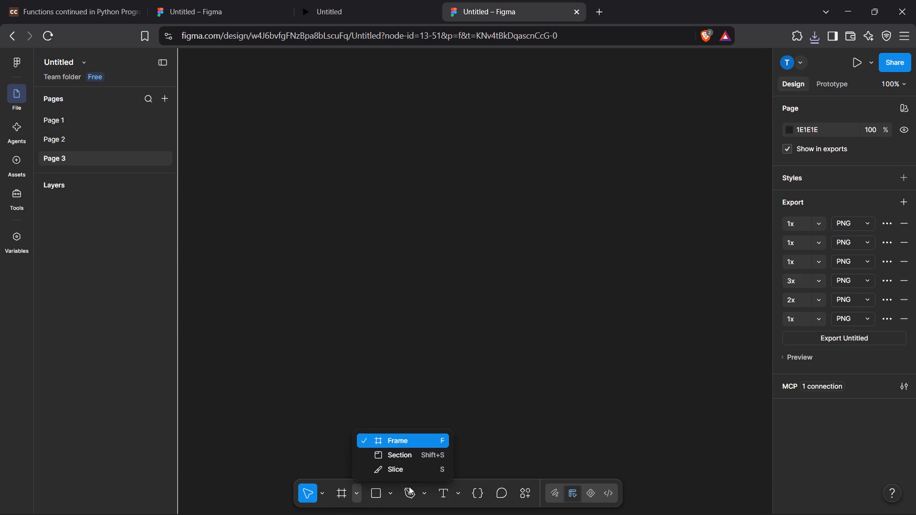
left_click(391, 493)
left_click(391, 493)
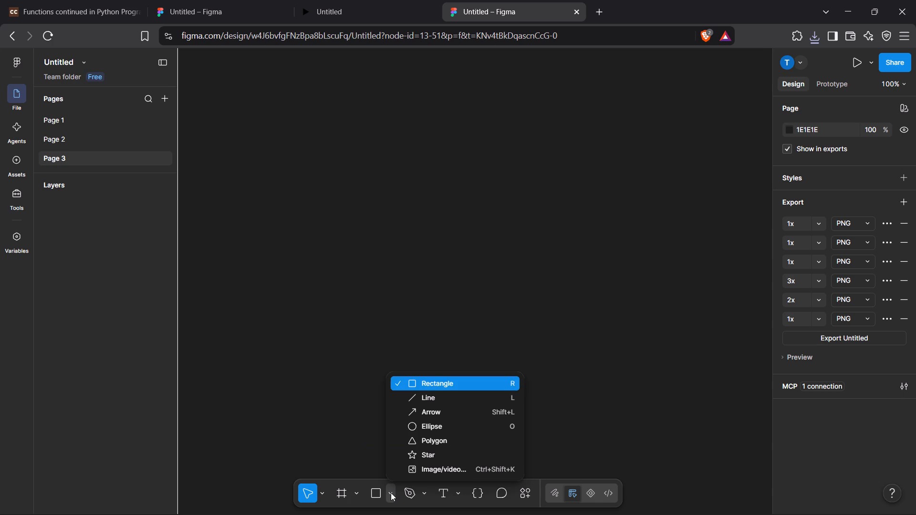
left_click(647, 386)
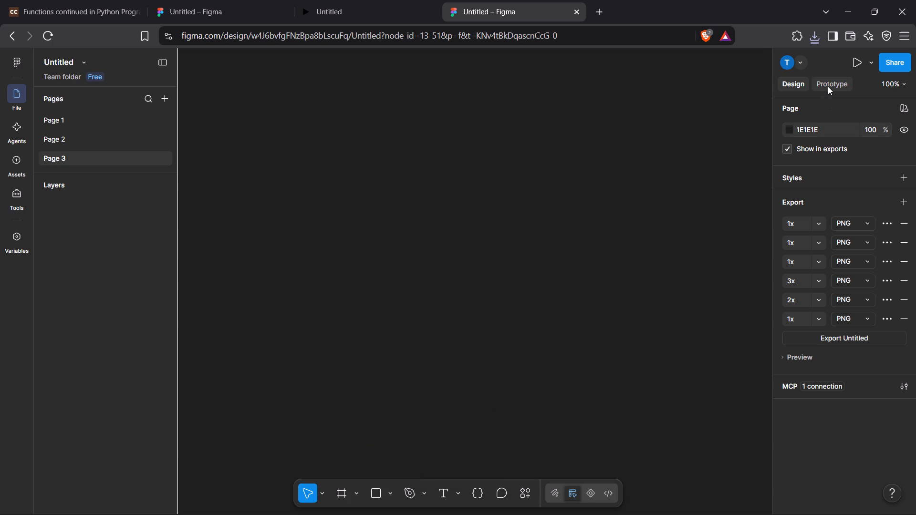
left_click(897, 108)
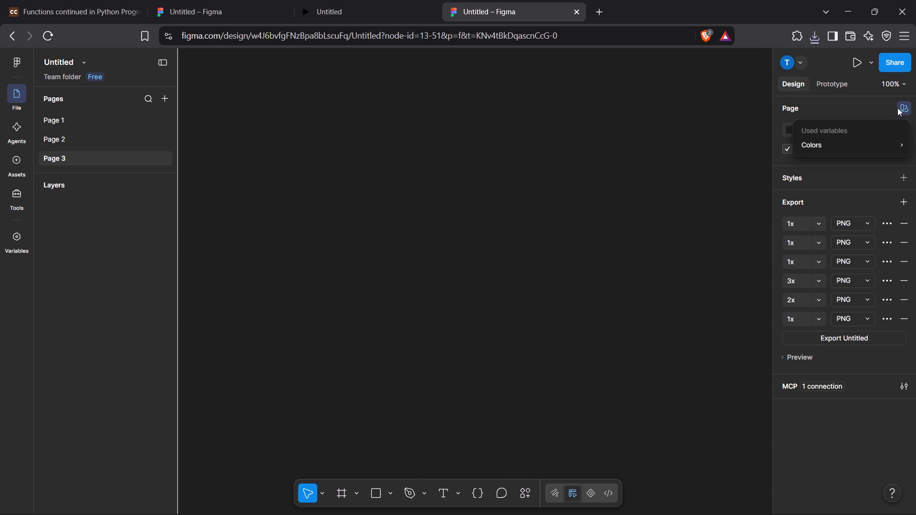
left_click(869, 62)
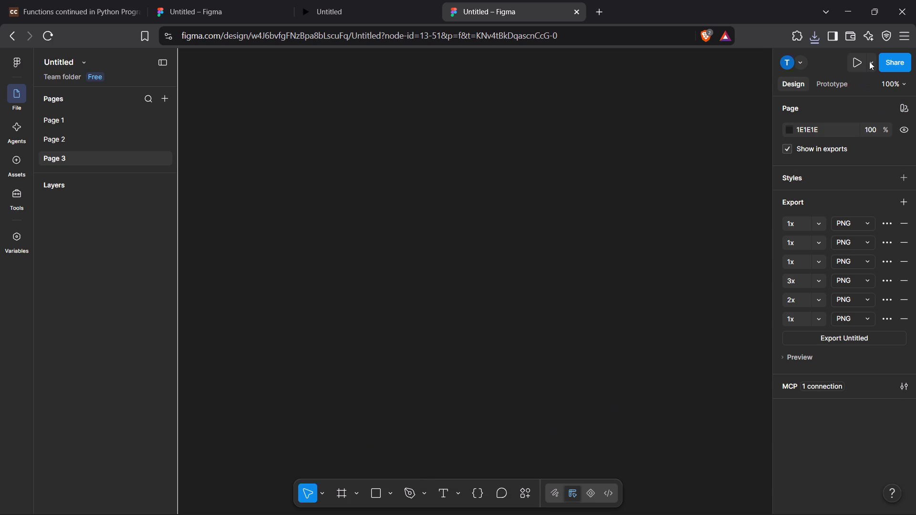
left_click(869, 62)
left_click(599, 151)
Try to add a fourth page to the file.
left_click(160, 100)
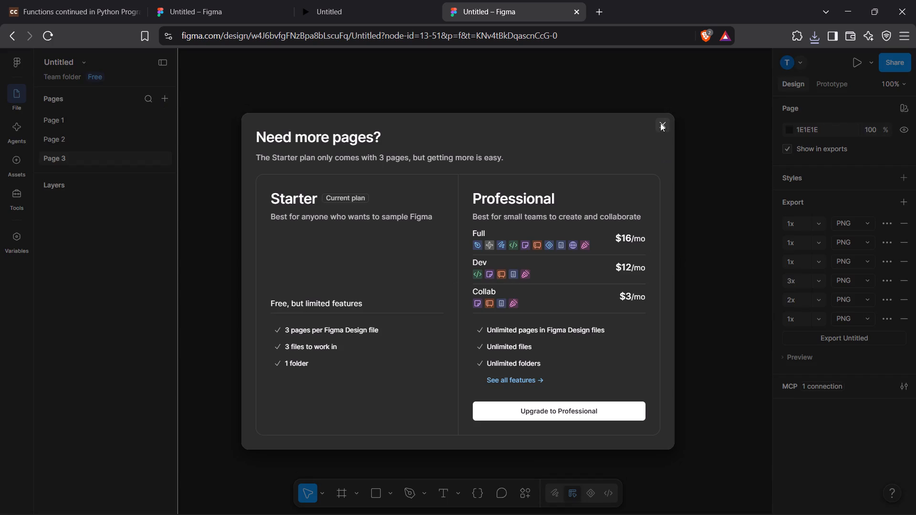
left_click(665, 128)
Open Page 2 with the MacBook Pro 14" frames.
left_click(100, 126)
left_click(95, 135)
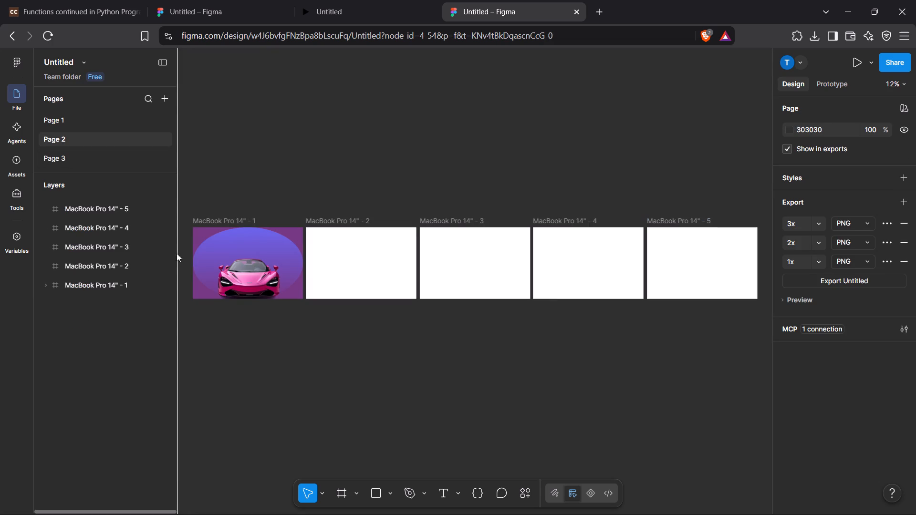
Open the empty Page 3 of the editable file.
left_click(278, 286)
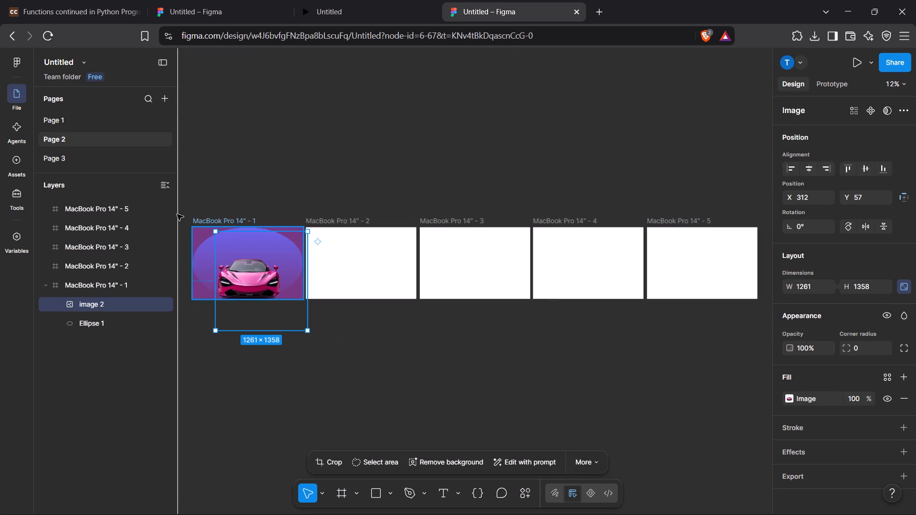
left_click(148, 160)
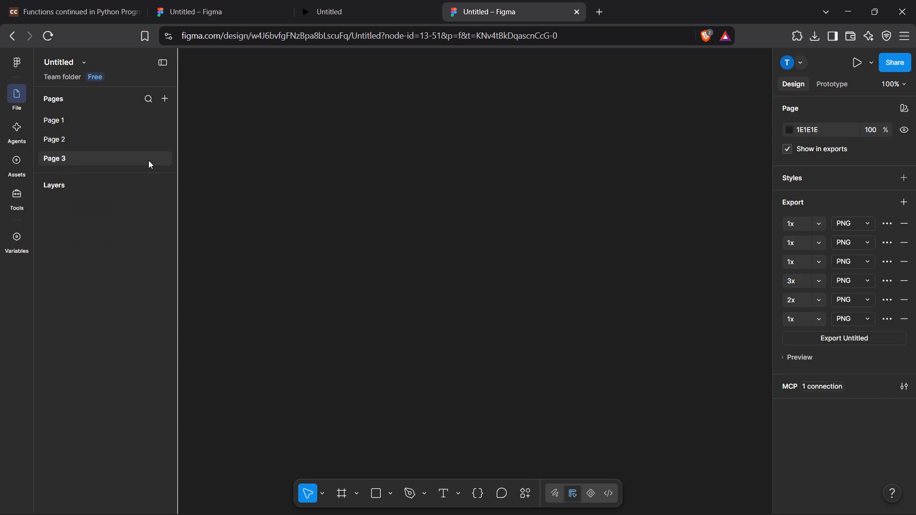
left_click(314, 230)
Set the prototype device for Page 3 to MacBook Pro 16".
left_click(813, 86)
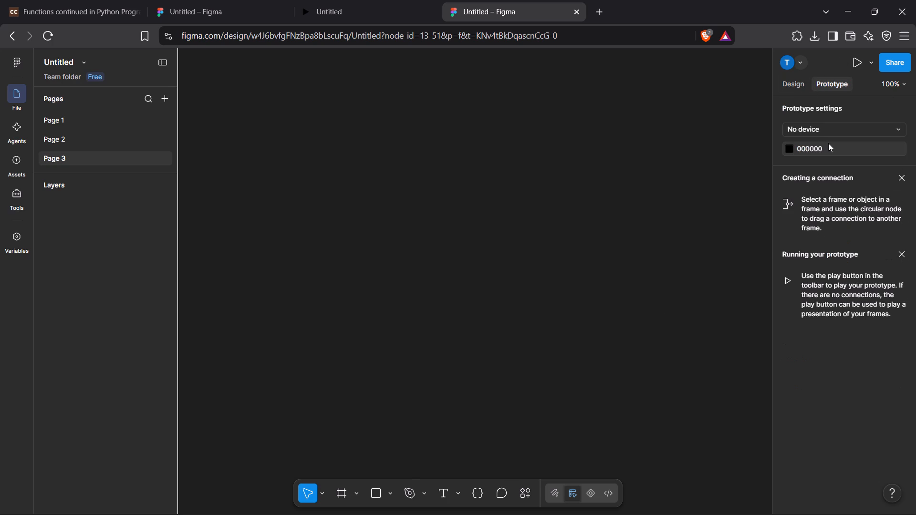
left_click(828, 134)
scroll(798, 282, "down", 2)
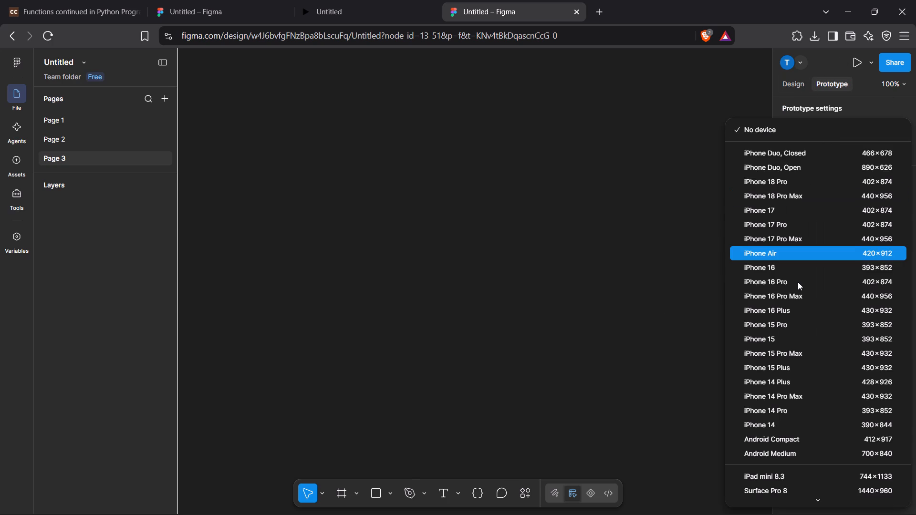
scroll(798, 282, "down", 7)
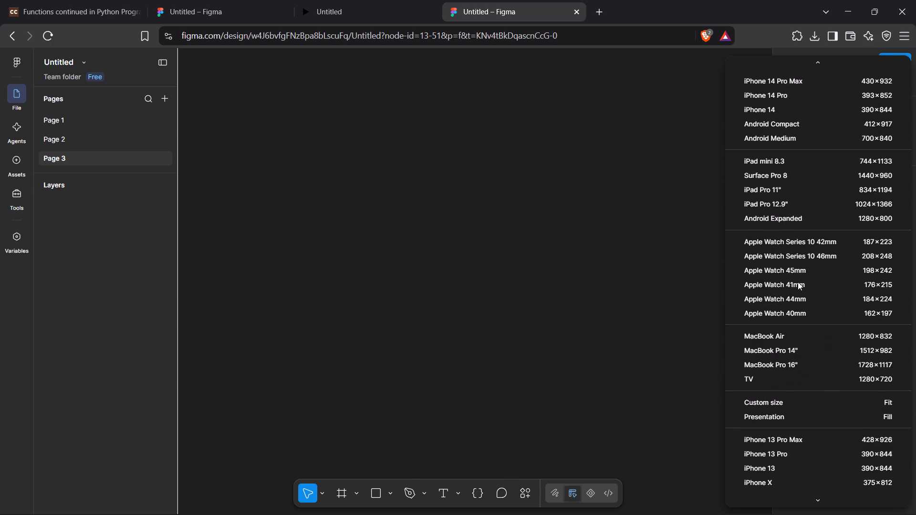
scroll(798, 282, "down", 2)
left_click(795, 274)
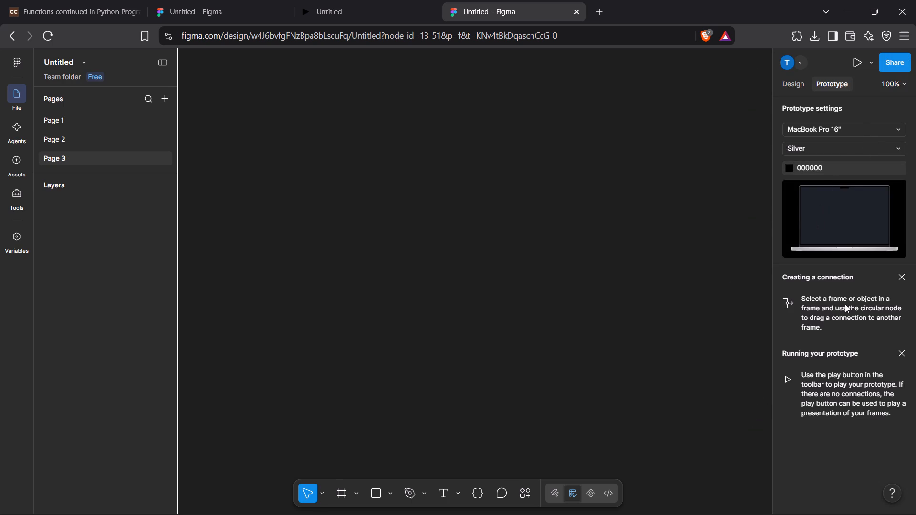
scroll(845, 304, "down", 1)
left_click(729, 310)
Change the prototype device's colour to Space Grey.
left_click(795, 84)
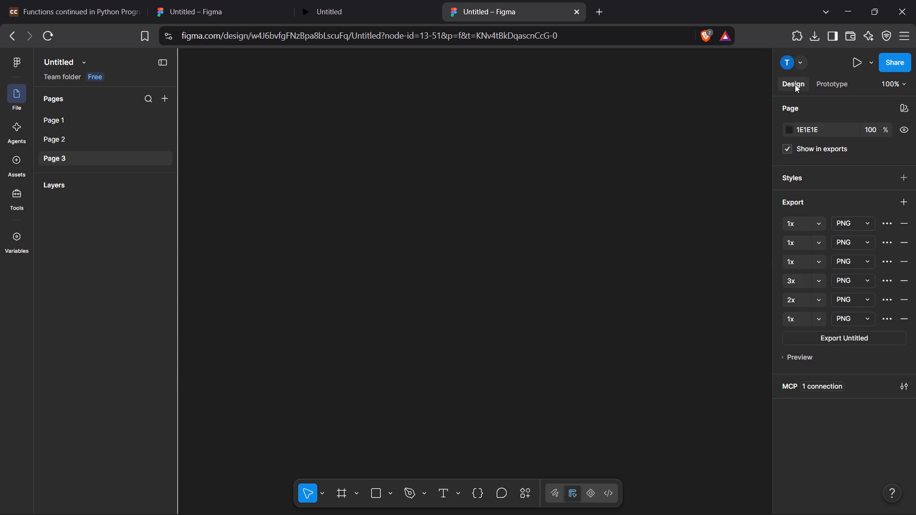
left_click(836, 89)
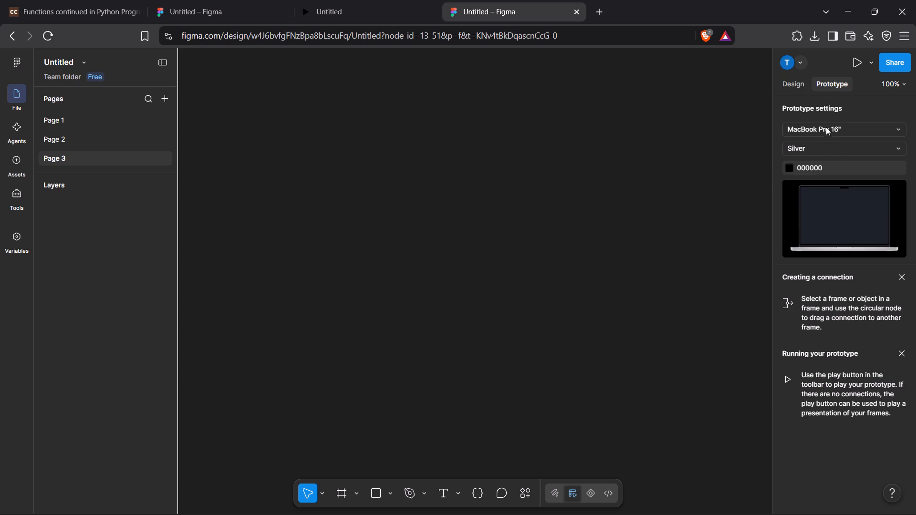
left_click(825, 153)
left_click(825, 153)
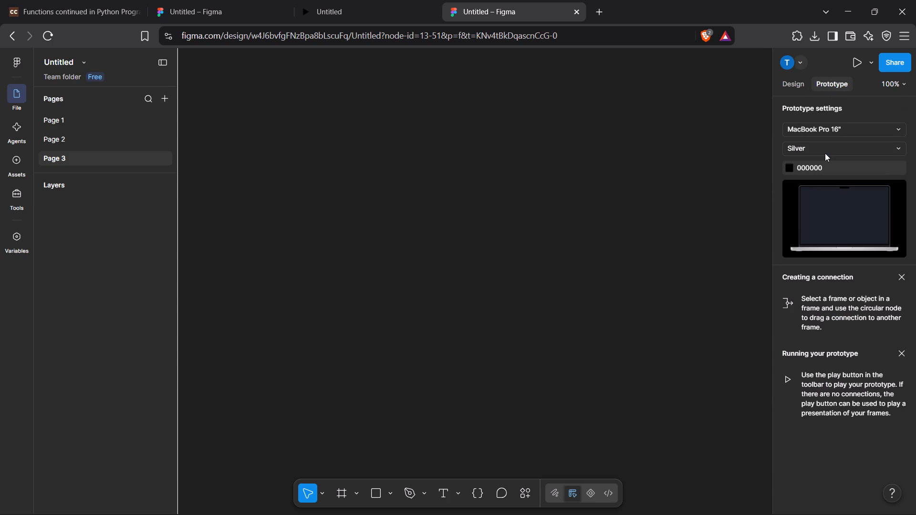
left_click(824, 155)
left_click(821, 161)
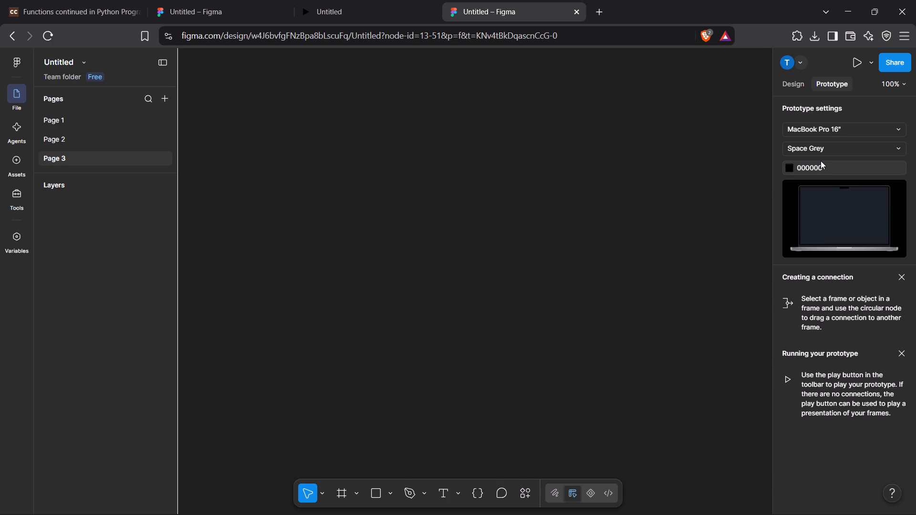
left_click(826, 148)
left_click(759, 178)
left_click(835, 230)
Switch to the shared view-only donut file and copy its four flavour frames, 1 to 4.
left_click(213, 0)
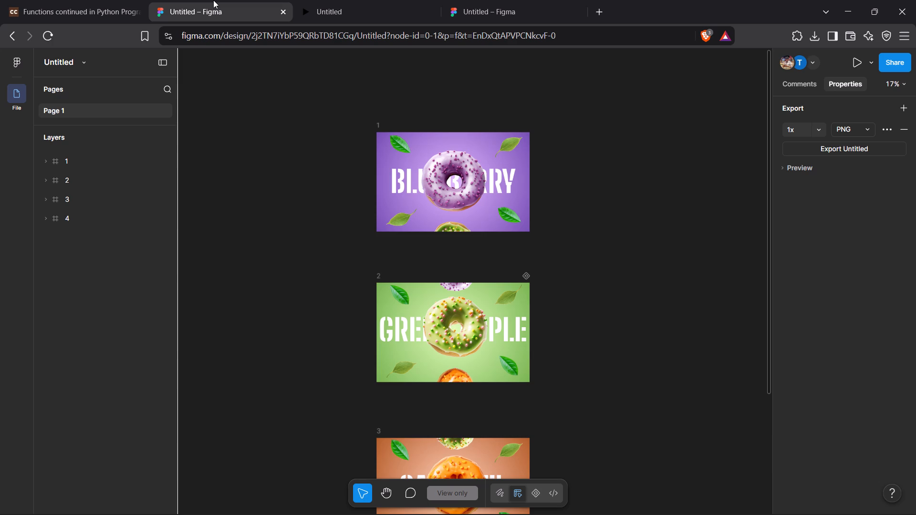
left_click(497, 0)
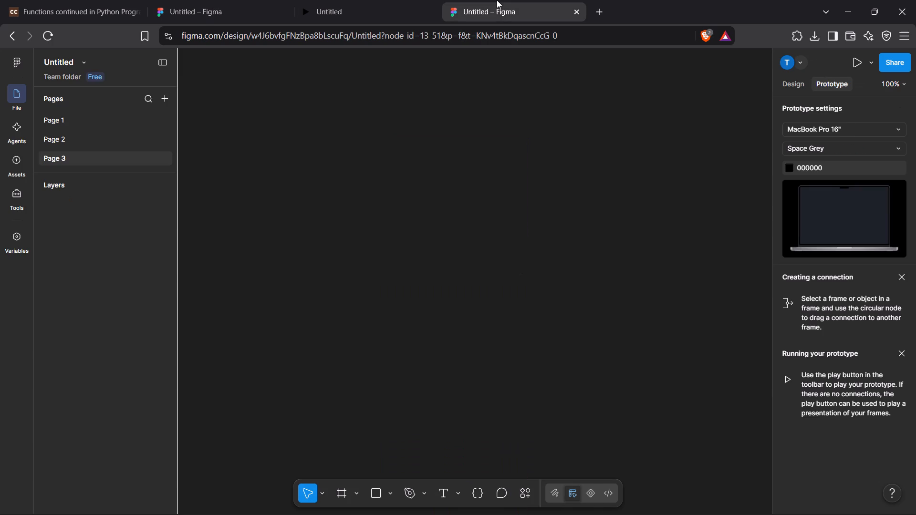
left_click(229, 0)
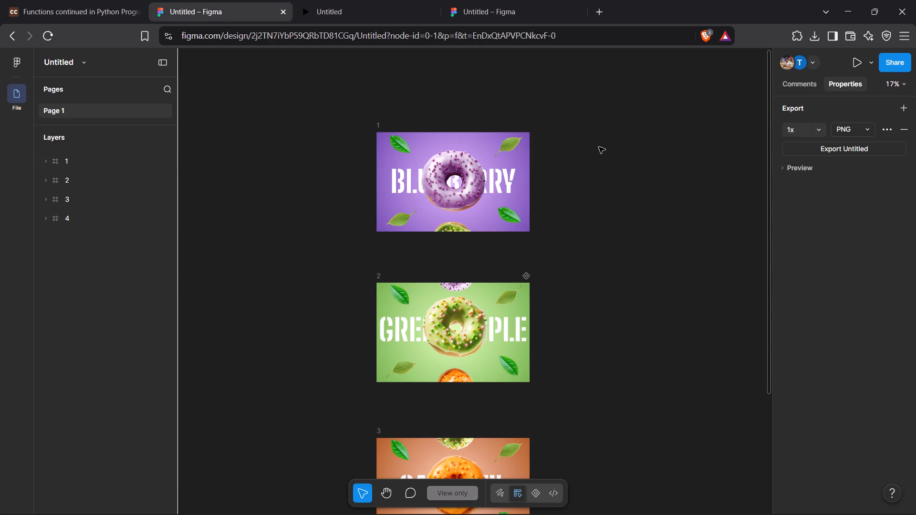
scroll(599, 147, "left", 1)
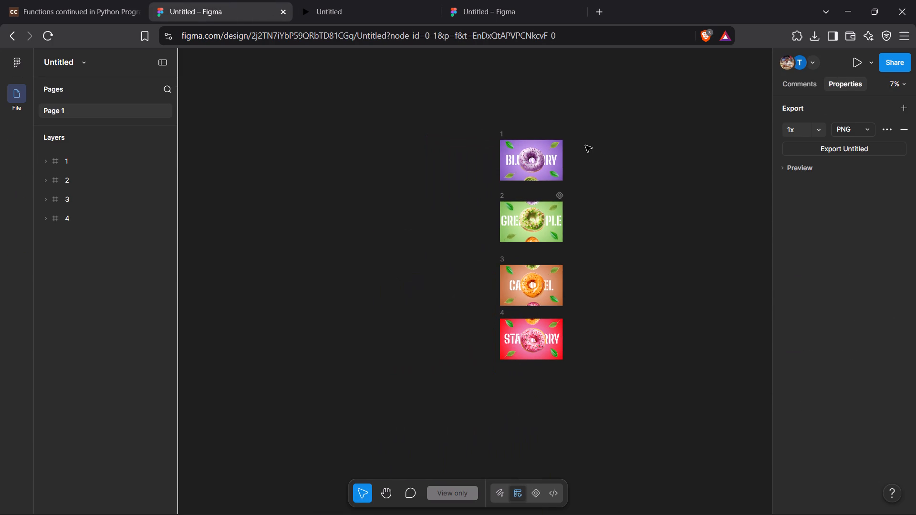
left_click_drag(582, 138, 381, 361)
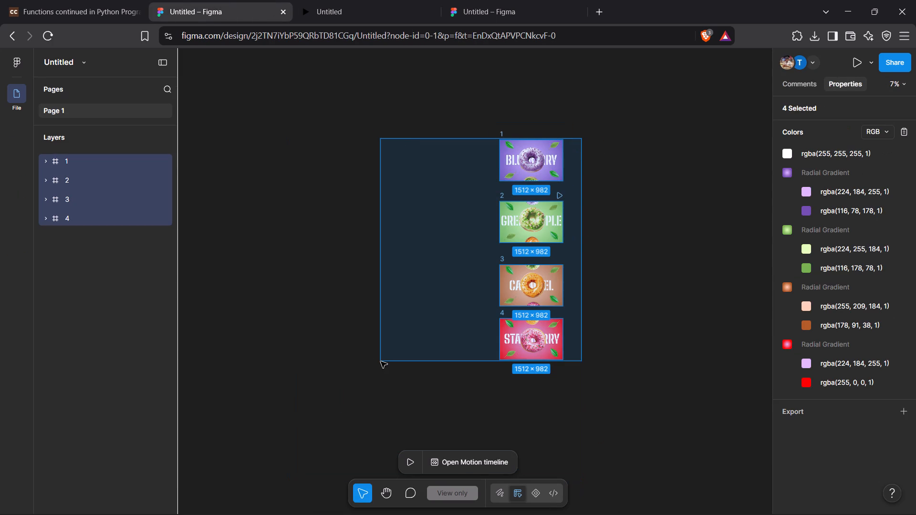
left_click_drag(381, 361, 379, 360)
key("ctrl+c")
key("ctrl+c")
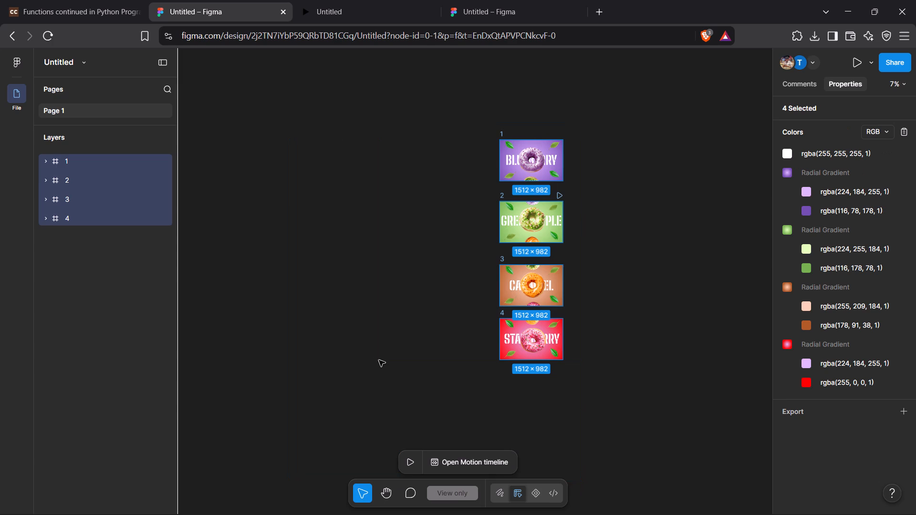
key("ctrl+c")
key("ctrl+c")
key("ctrl+c")
key("ctrl+c")
key("ctrl+c")
key("ctrl+c")
key("ctrl+c")
key("ctrl+c")
Paste the four copied donut frames onto Page 3 of the editable file.
left_click(495, 0)
left_click(461, 259)
key("ctrl+v")
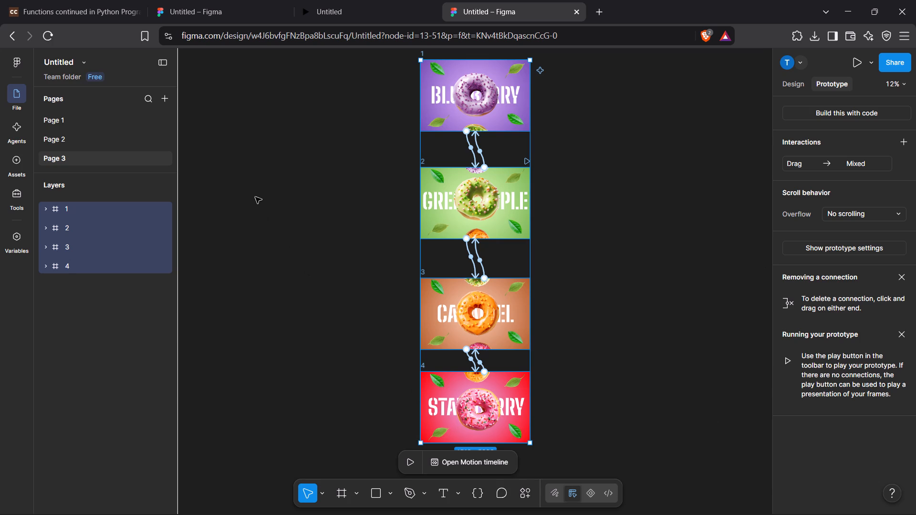
left_click(351, 0)
left_click(512, 0)
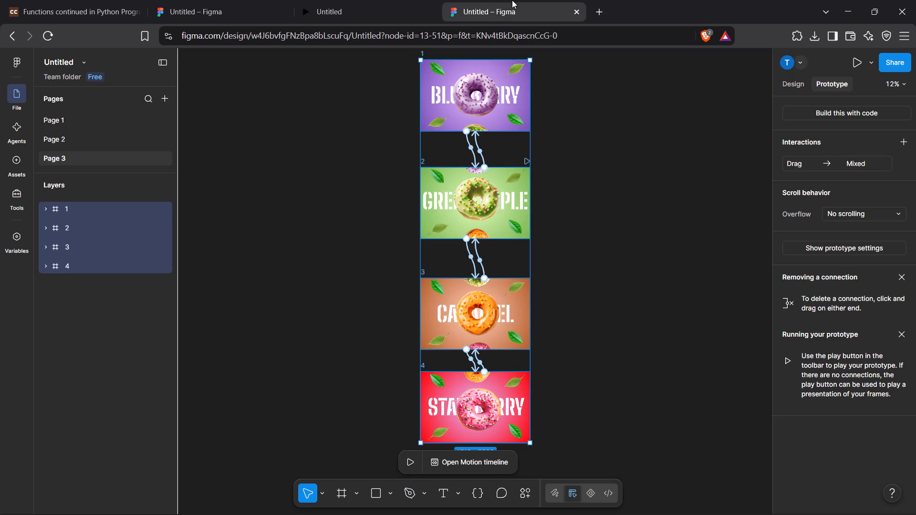
left_click(381, 278)
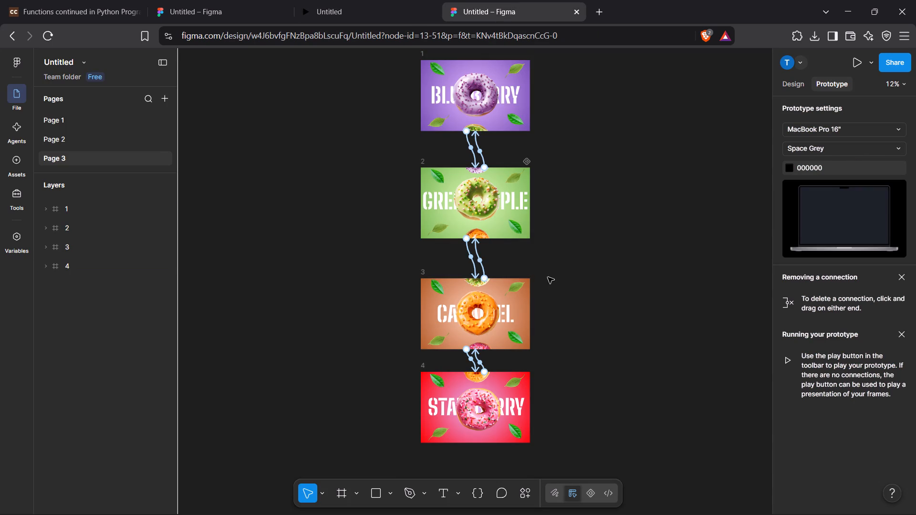
scroll(597, 288, "up", 1)
left_click(597, 288)
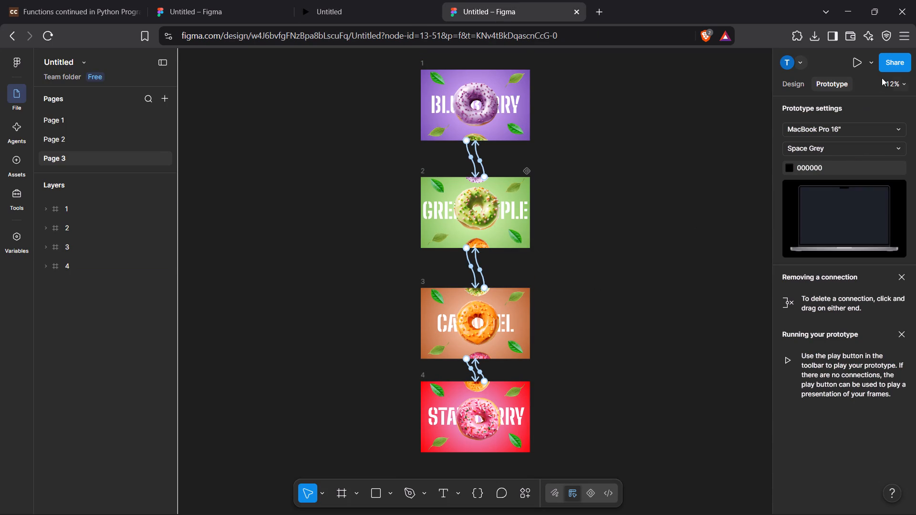
Set the prototype device for Page 3 to MacBook Pro 14" in Silver.
left_click(847, 214)
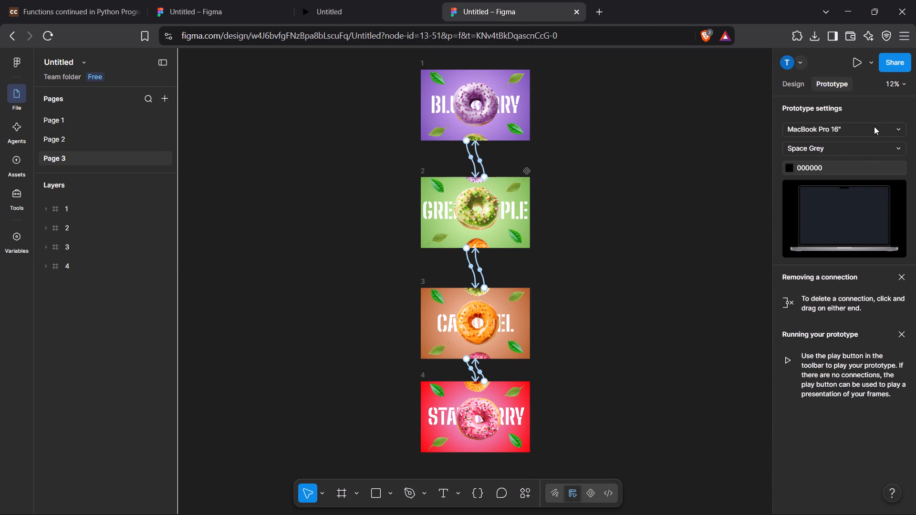
left_click(874, 126)
scroll(801, 315, "down", 5)
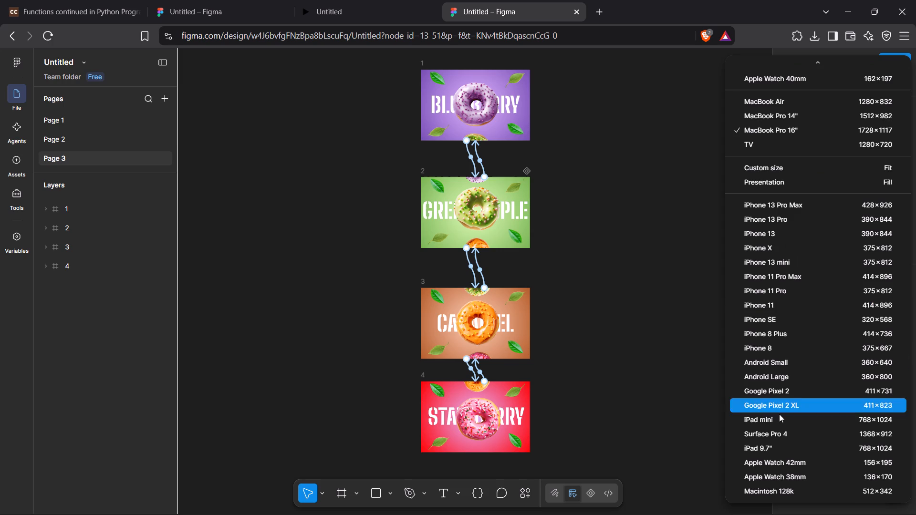
scroll(779, 414, "up", 1)
left_click(790, 190)
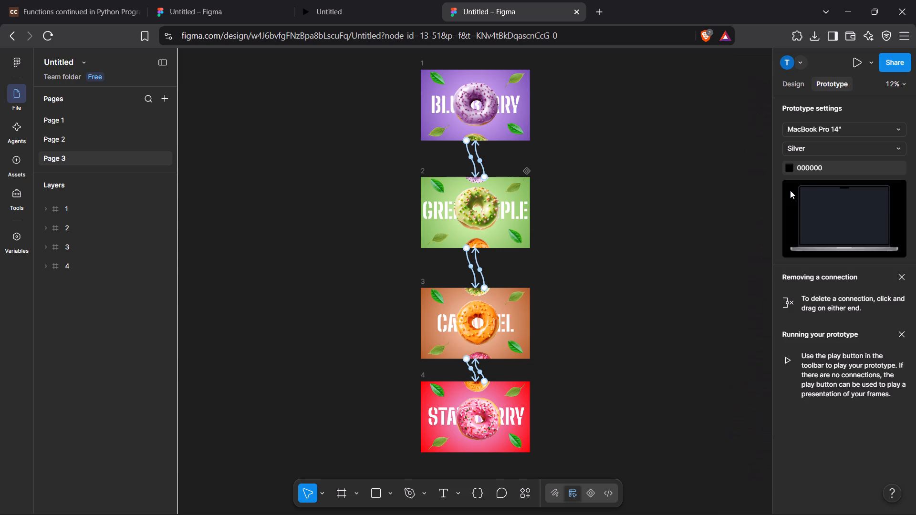
left_click(893, 172)
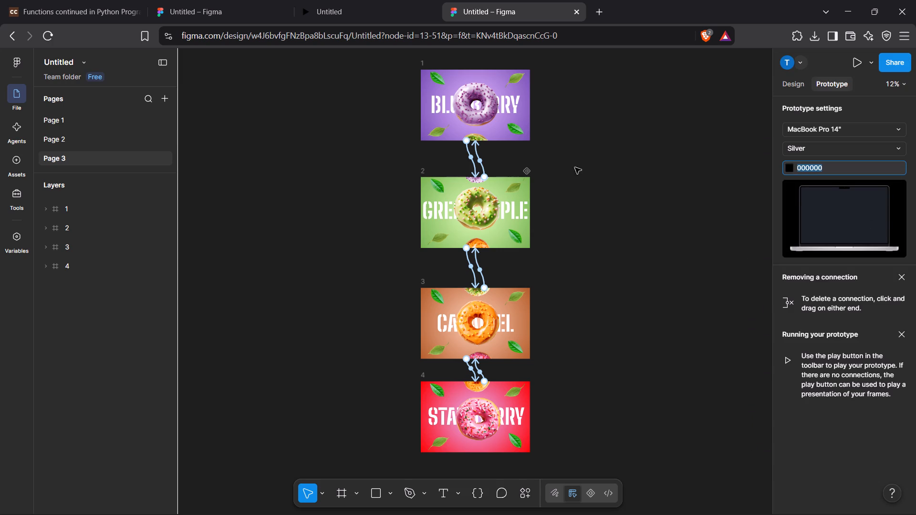
Select the BLUEBERRY title text in frame 1.
left_click(516, 103)
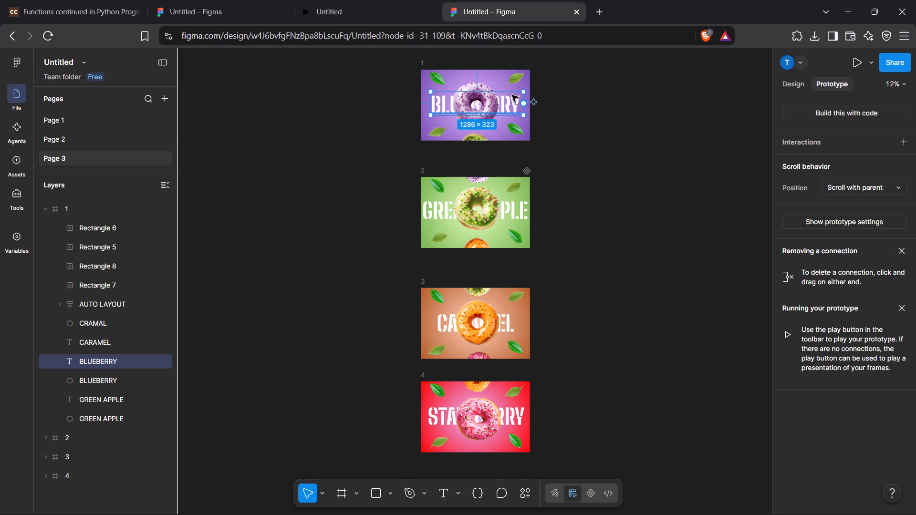
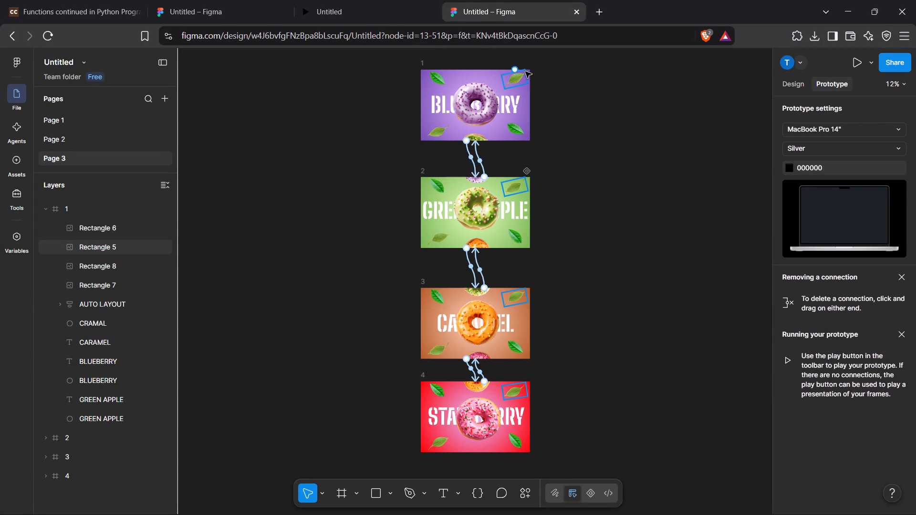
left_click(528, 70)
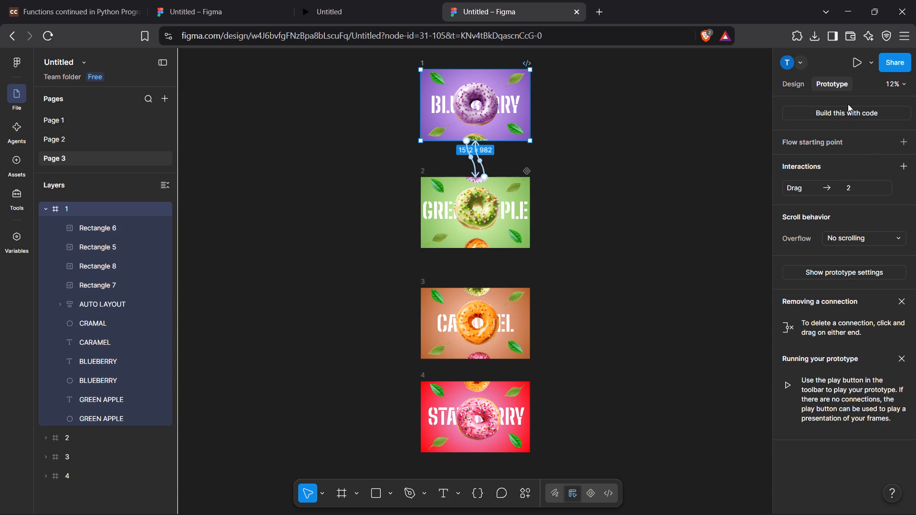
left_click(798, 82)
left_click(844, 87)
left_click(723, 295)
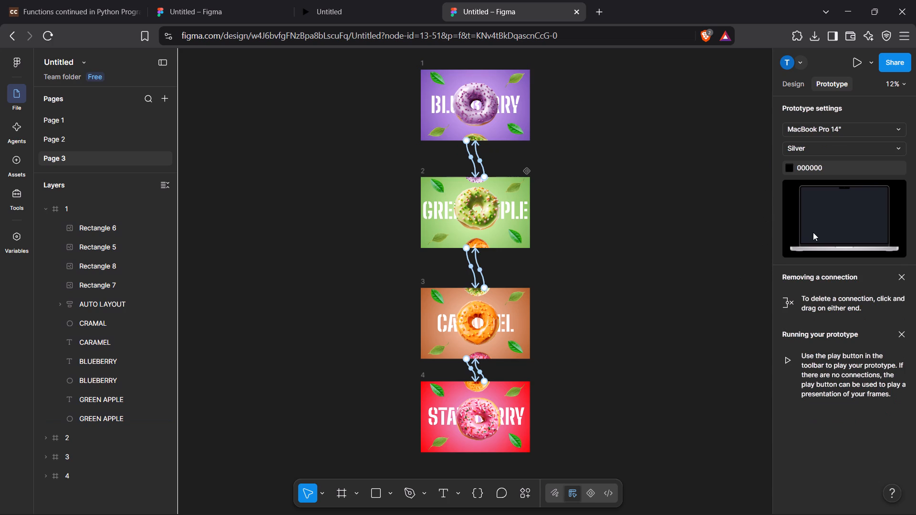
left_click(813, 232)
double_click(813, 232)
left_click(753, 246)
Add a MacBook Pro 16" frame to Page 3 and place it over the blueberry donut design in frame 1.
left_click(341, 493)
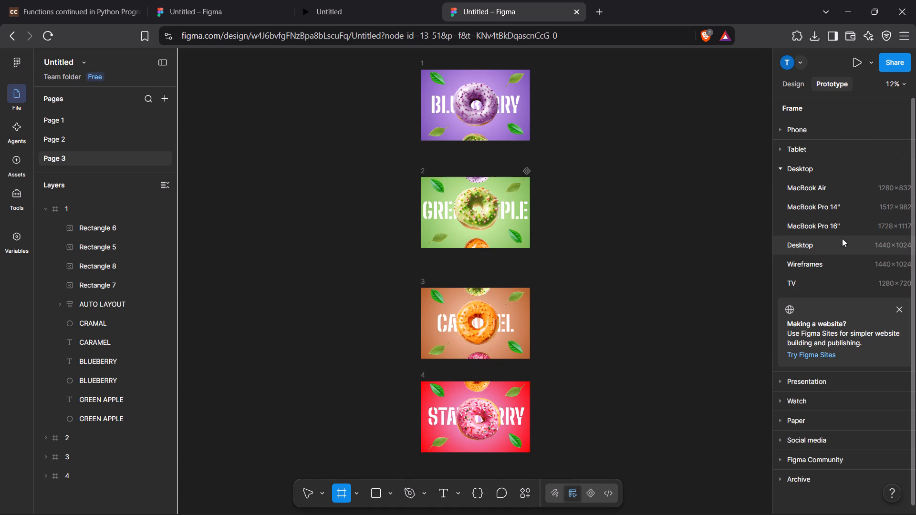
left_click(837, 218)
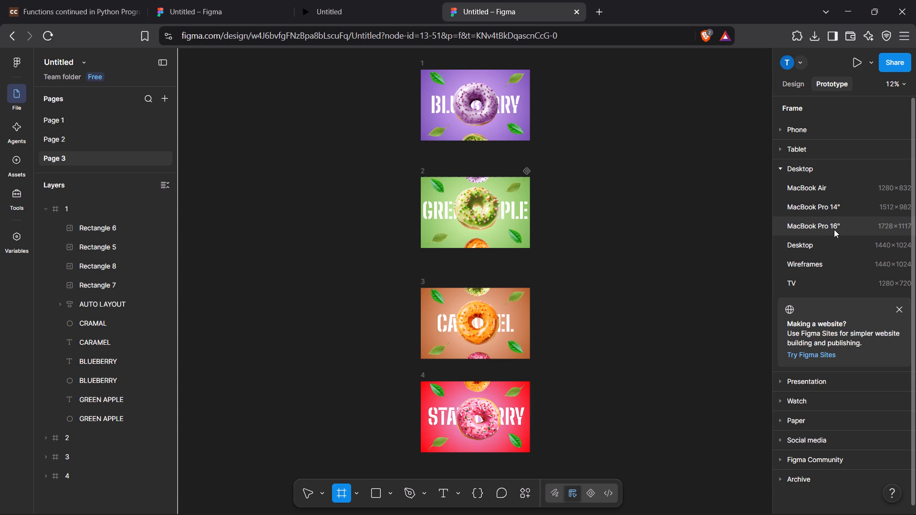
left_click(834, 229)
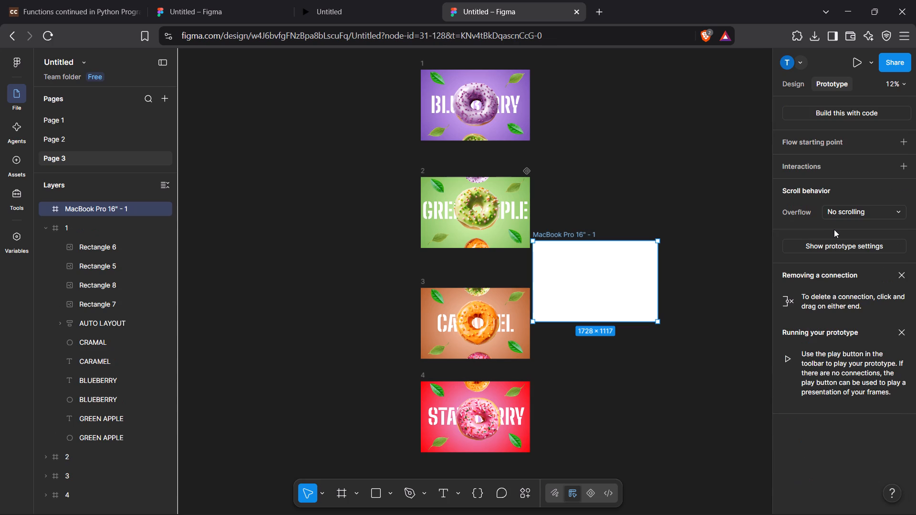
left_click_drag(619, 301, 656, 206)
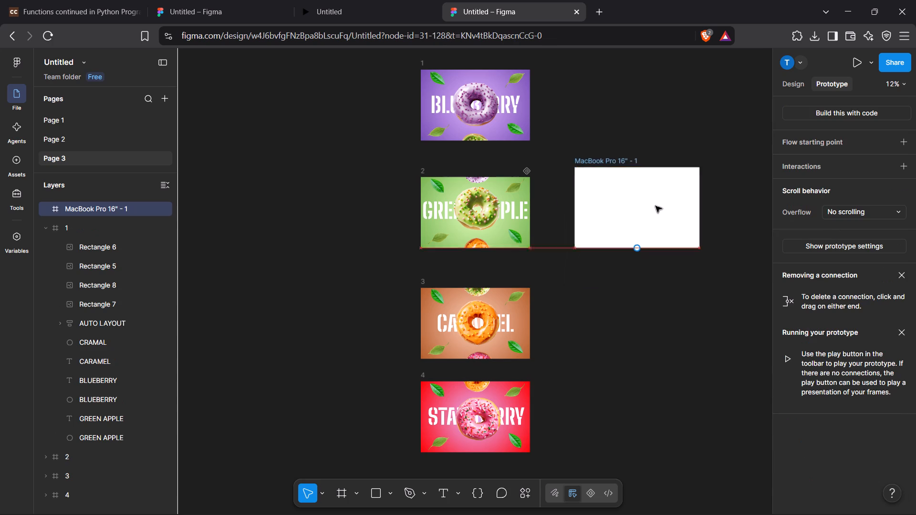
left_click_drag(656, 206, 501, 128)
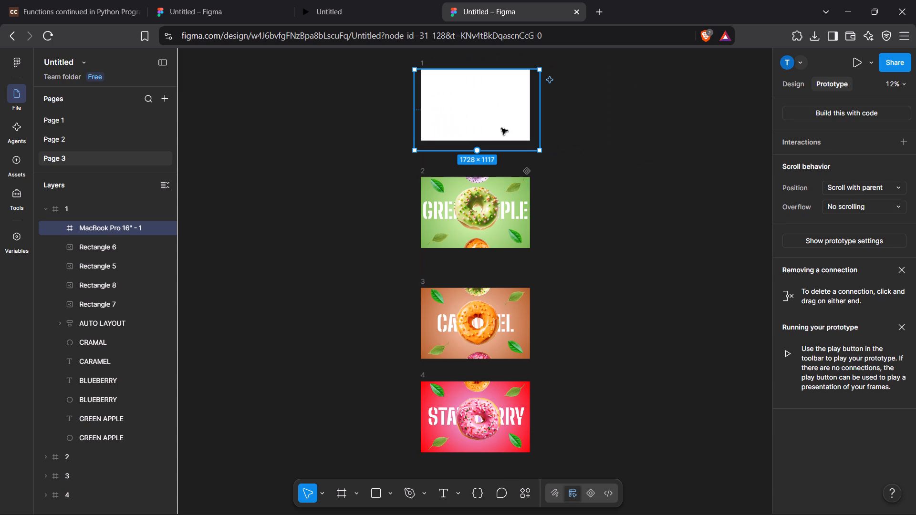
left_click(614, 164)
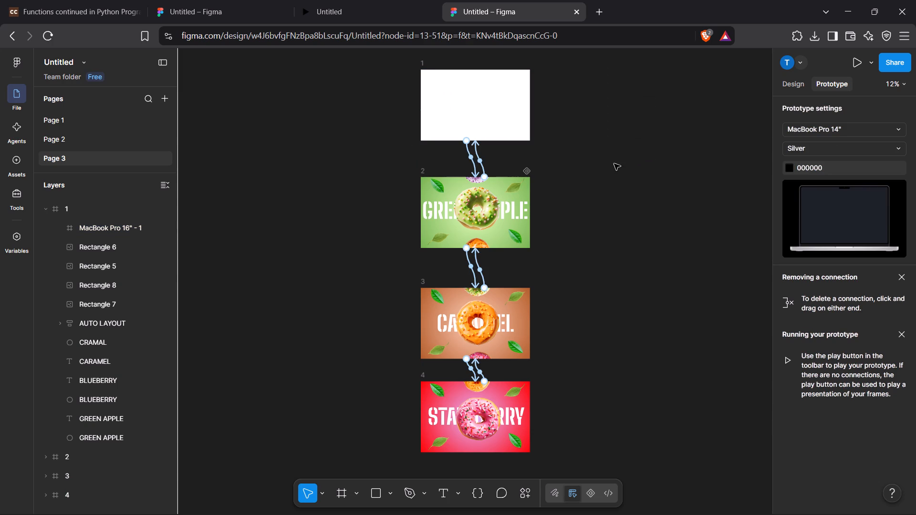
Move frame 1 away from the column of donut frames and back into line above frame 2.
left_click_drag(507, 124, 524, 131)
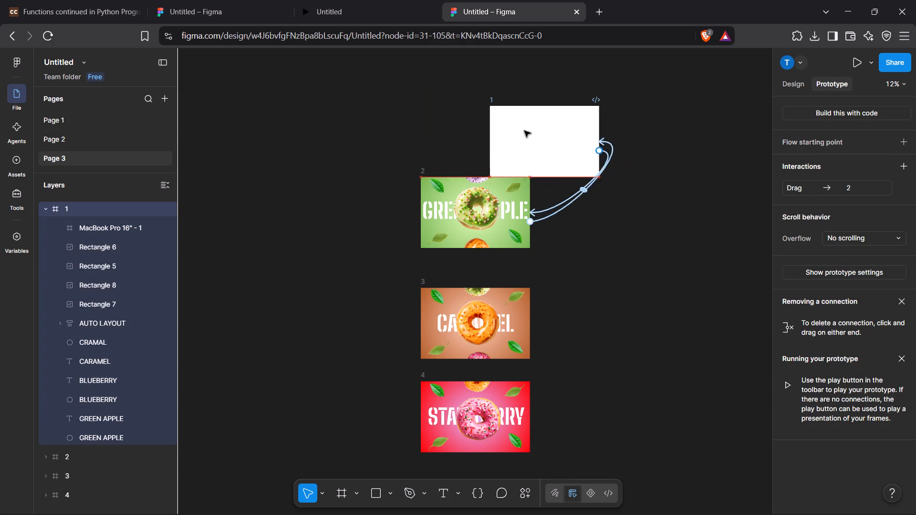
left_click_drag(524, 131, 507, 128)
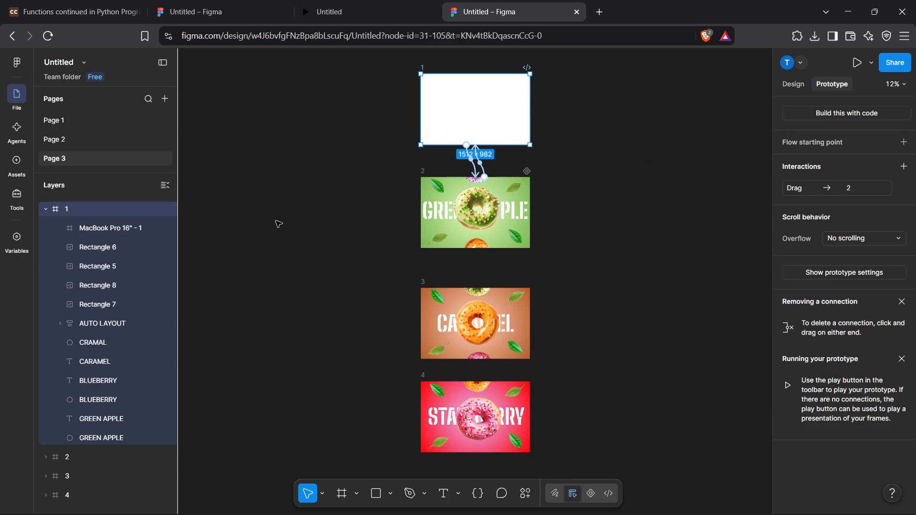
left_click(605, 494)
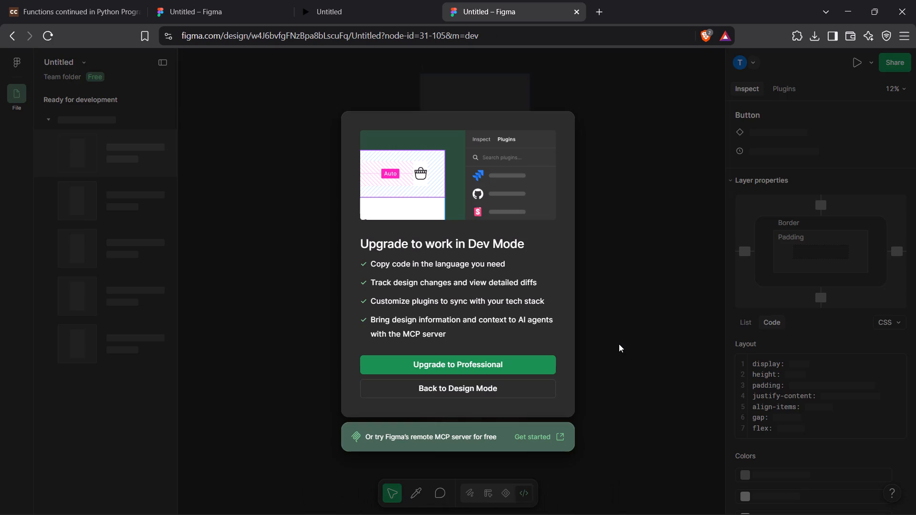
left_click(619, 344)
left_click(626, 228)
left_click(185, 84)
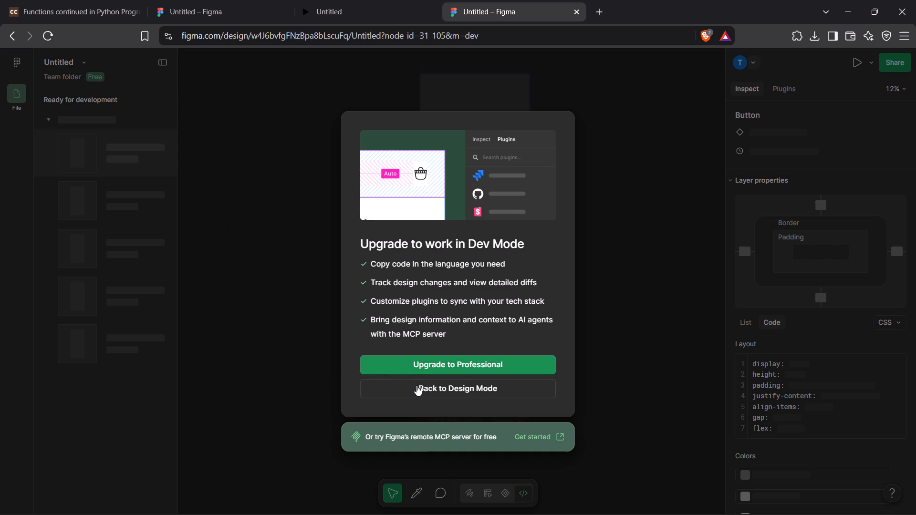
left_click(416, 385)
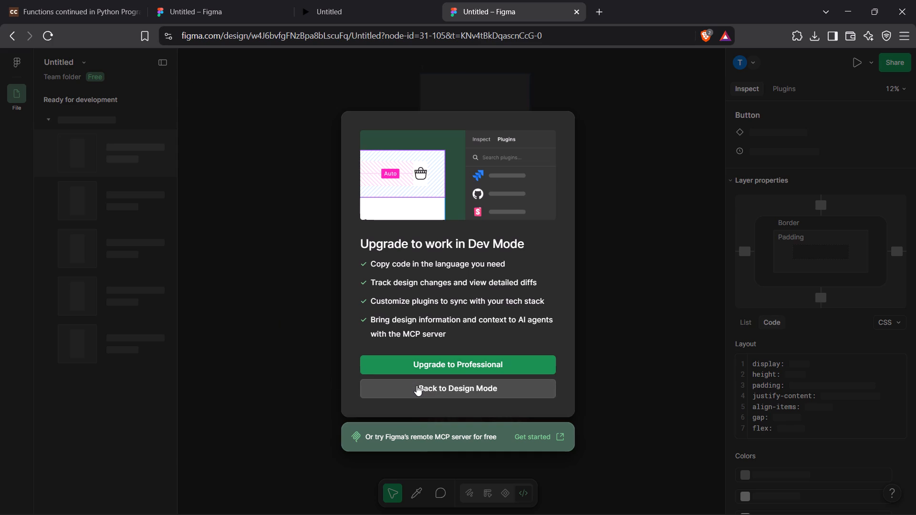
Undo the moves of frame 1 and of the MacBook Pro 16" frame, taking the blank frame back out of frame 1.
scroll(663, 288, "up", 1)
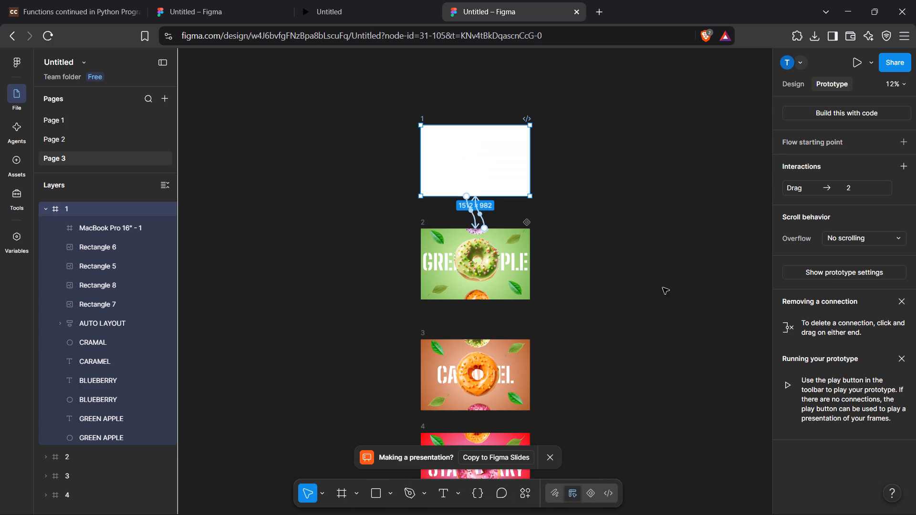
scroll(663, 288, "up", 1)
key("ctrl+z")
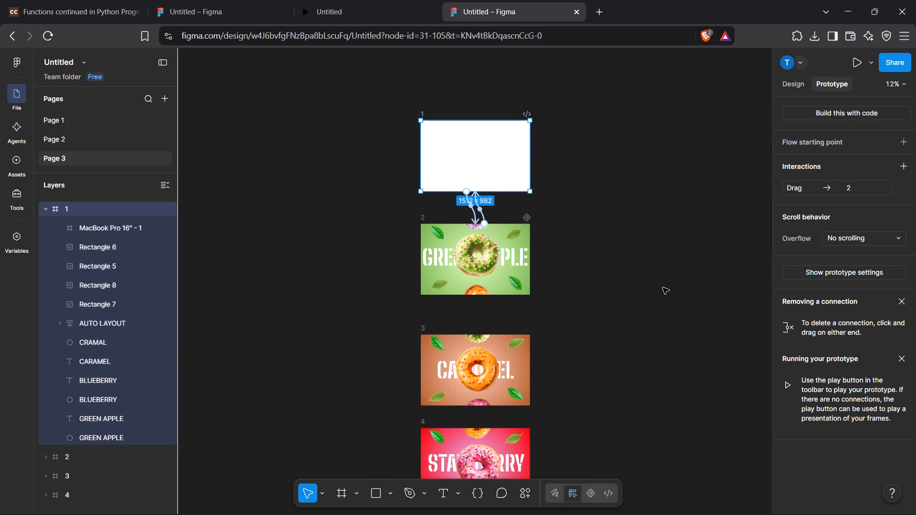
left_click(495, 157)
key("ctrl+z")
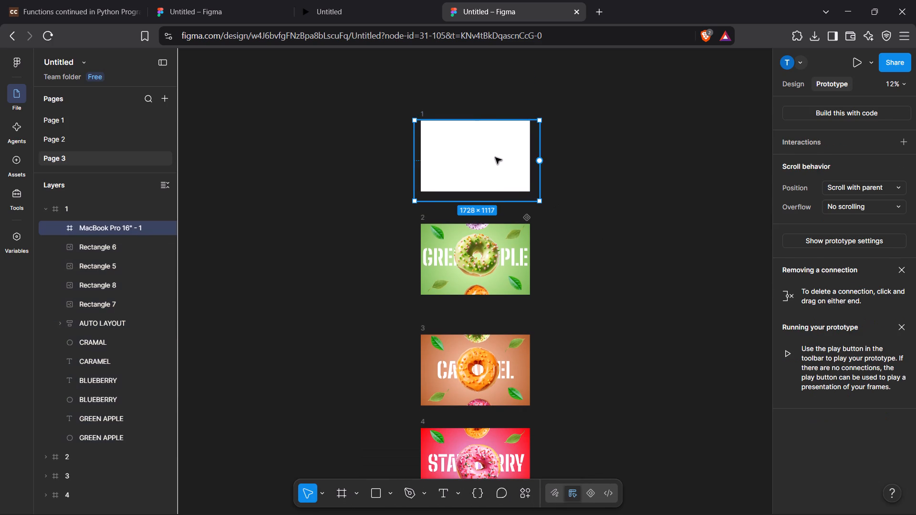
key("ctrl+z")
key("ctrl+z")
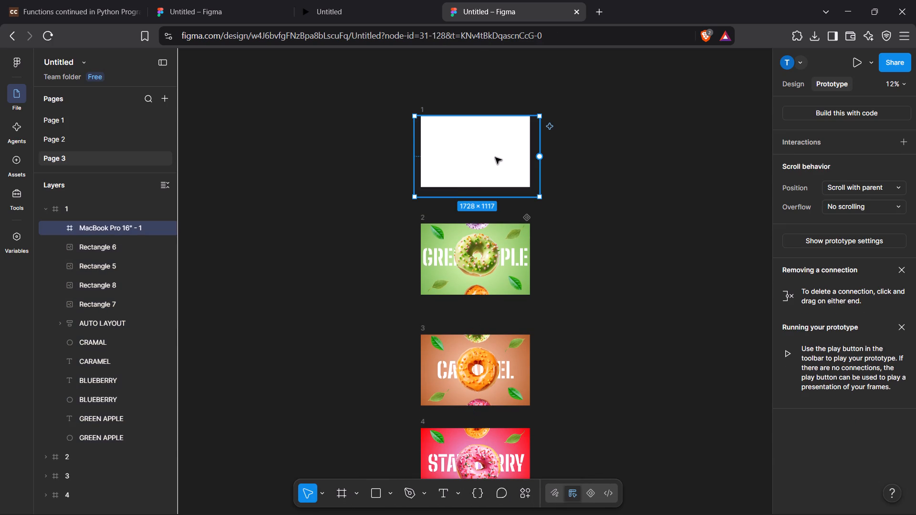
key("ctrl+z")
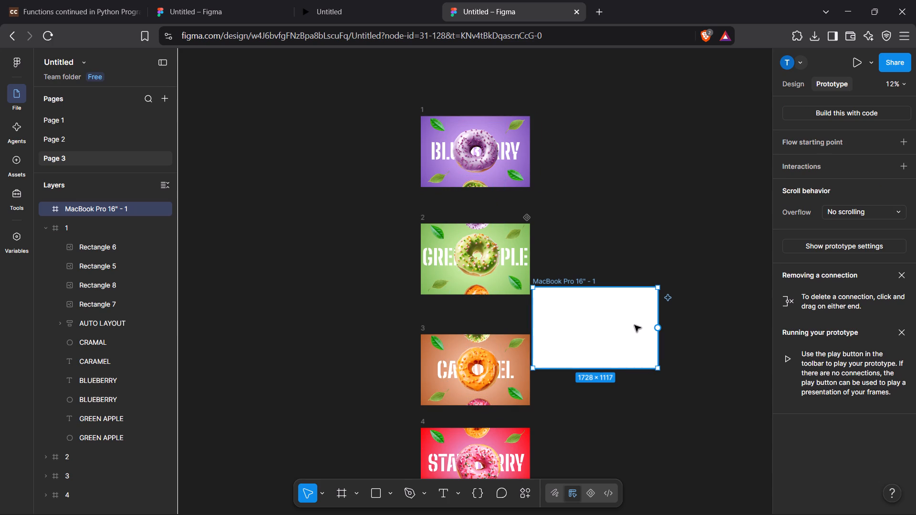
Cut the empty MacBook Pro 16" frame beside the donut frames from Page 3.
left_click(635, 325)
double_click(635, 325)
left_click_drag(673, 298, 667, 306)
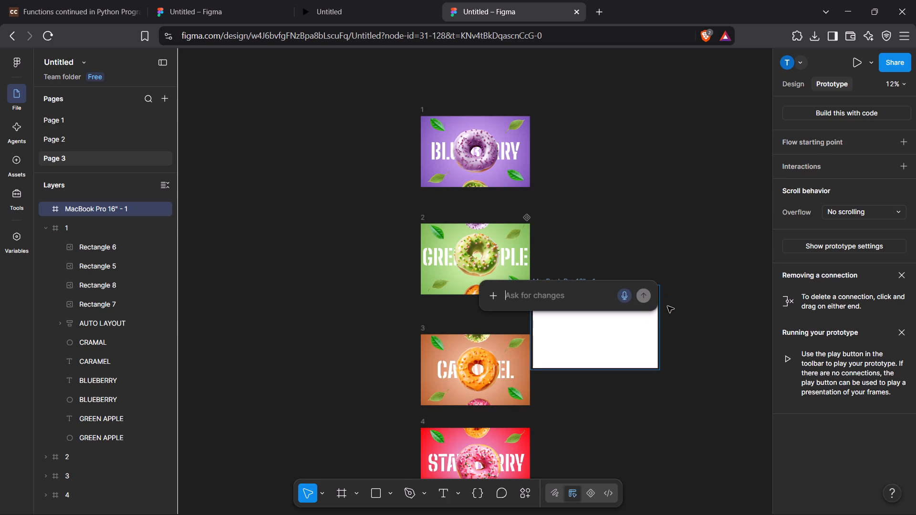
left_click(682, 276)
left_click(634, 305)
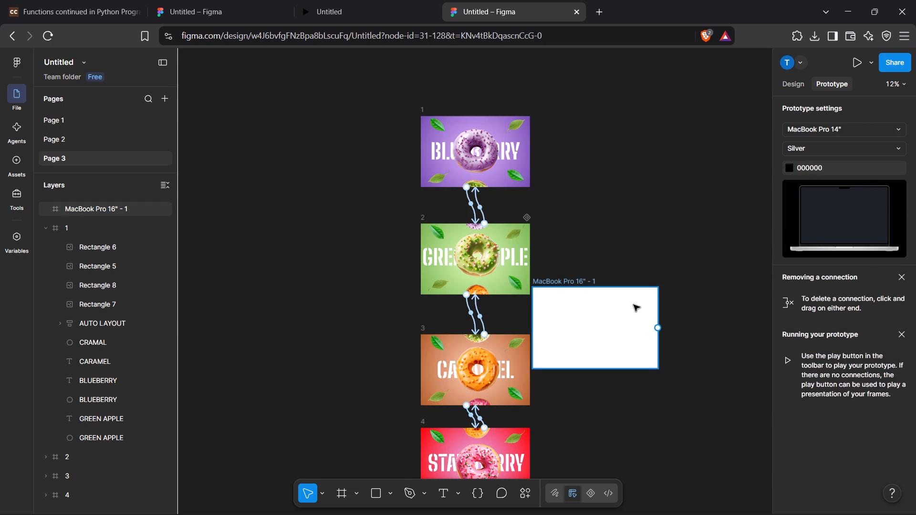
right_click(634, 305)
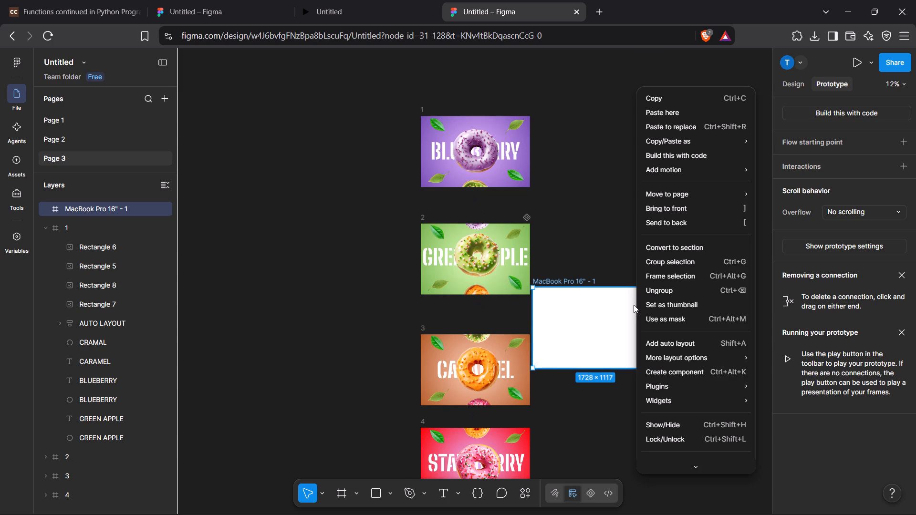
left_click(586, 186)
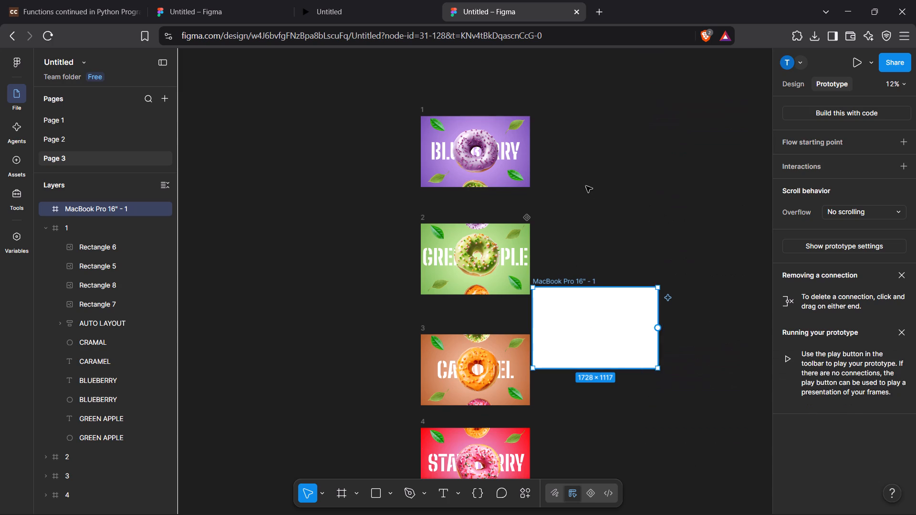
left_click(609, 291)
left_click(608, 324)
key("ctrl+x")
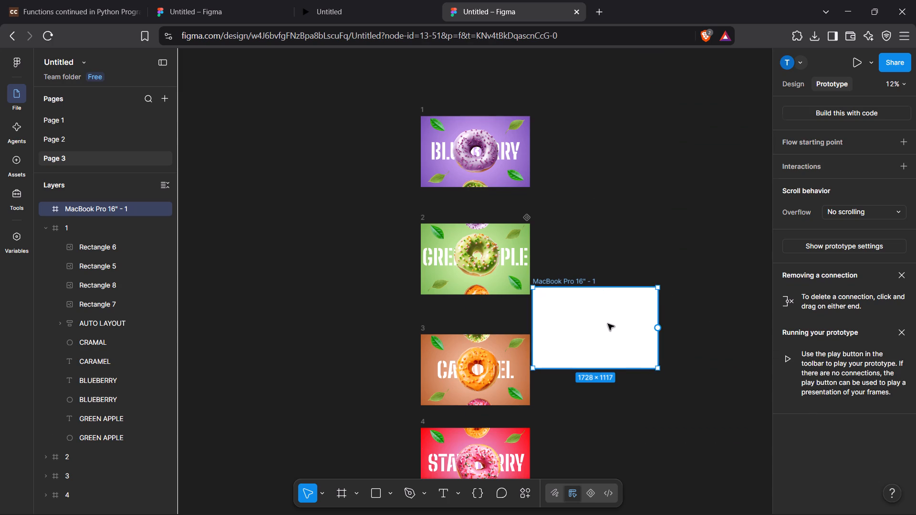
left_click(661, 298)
Change the font of the BLUEBERRY title text in frame 1 to IBM Plex Mono, chosen from the popular fonts.
scroll(661, 298, "down", 1)
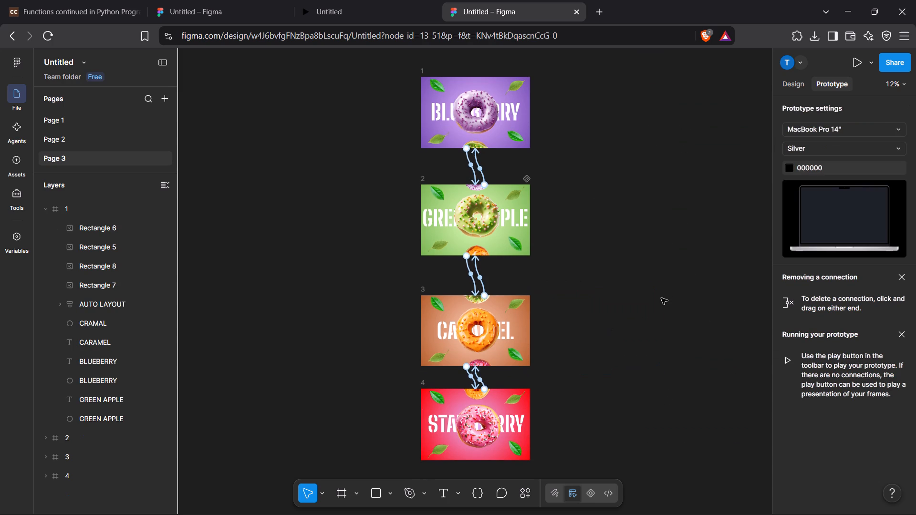
left_click(661, 298)
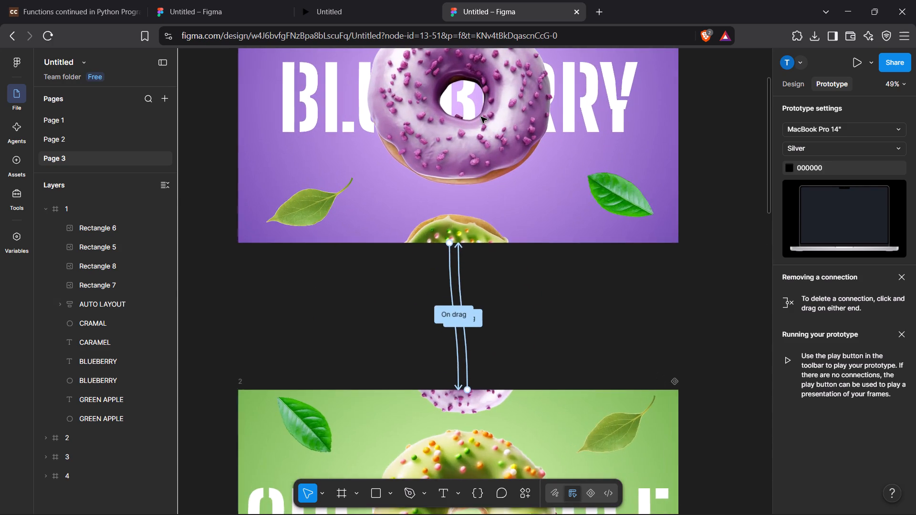
scroll(481, 117, "up", 1)
left_click(565, 176)
left_click(629, 190)
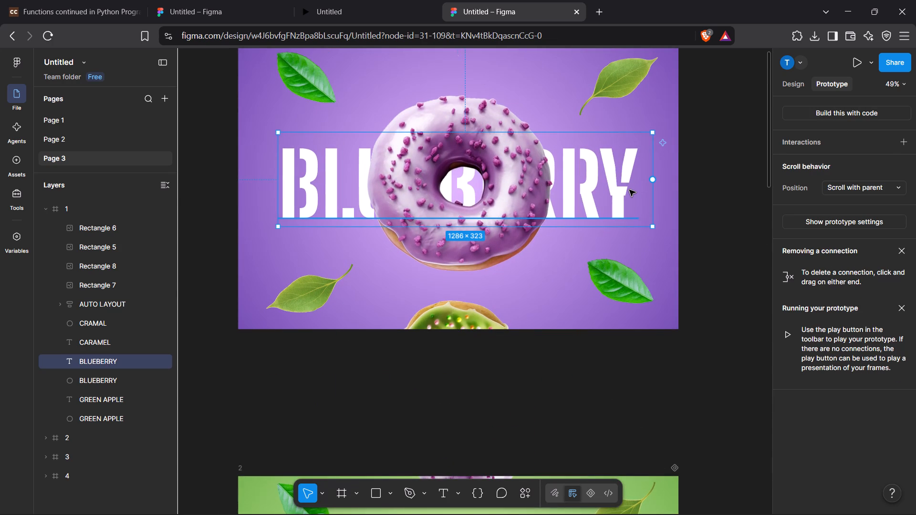
double_click(629, 190)
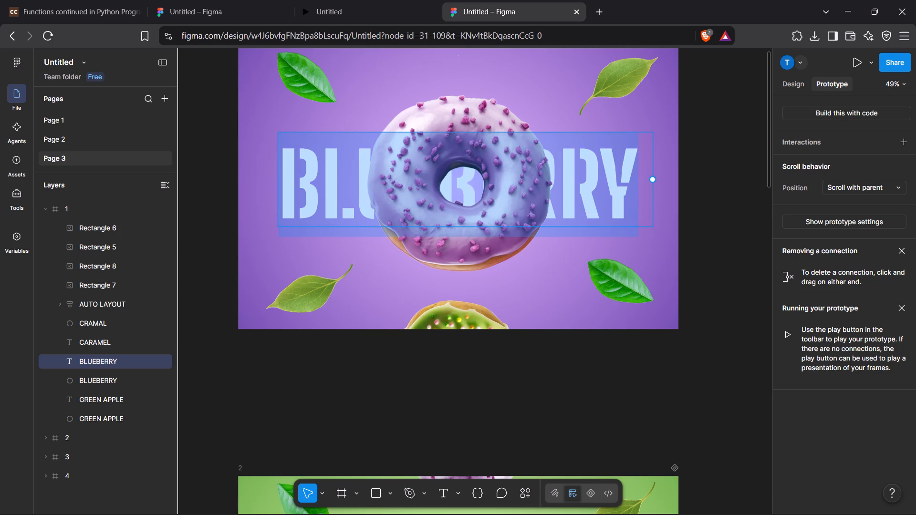
left_click(703, 183)
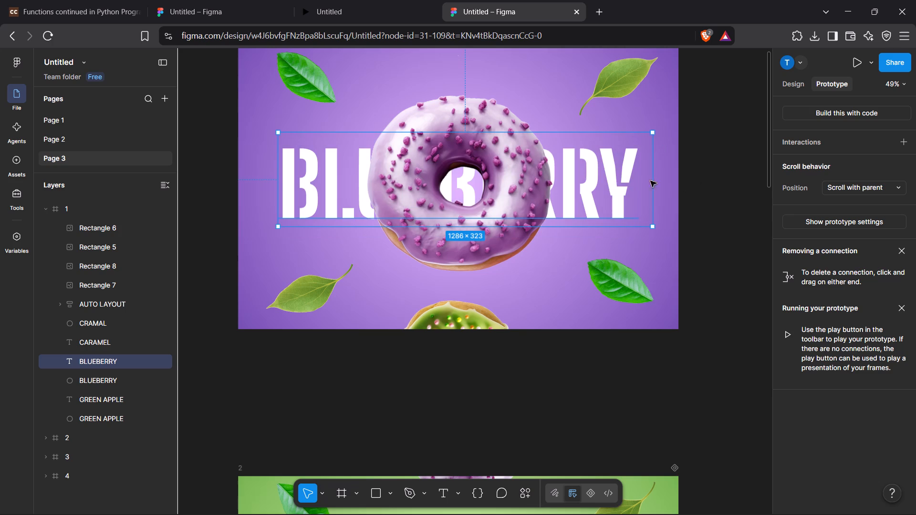
left_click(637, 176)
left_click(801, 82)
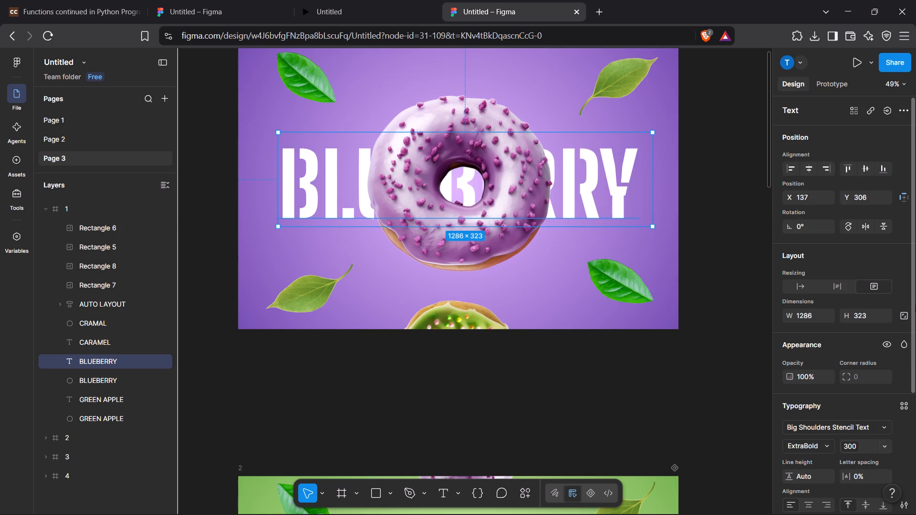
scroll(857, 331, "down", 4)
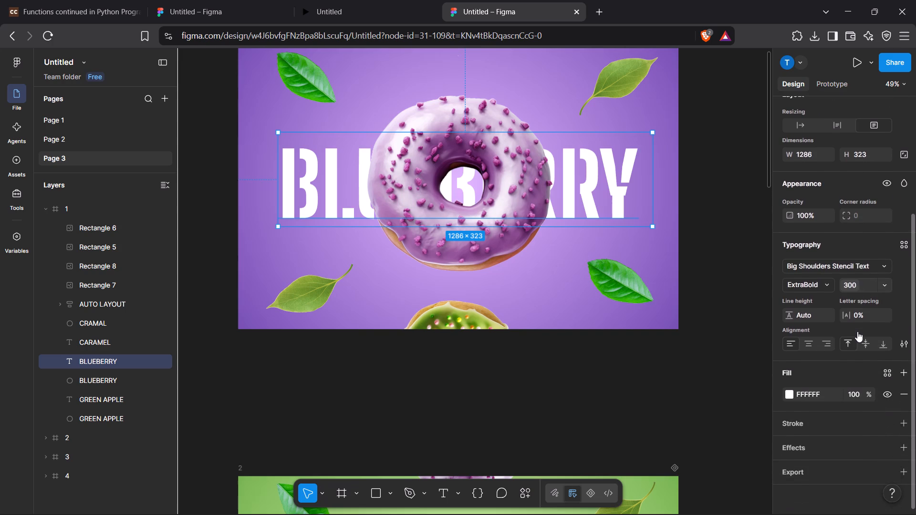
scroll(857, 331, "down", 1)
left_click(859, 310)
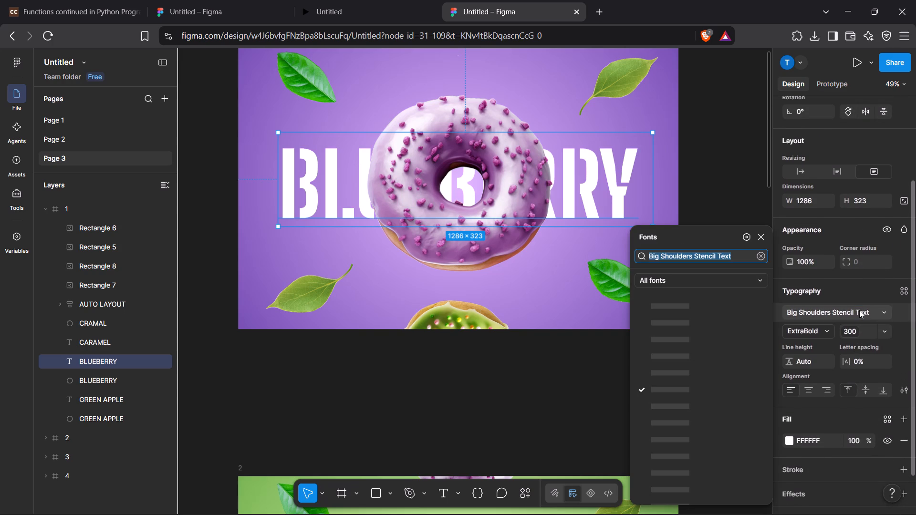
left_click(695, 281)
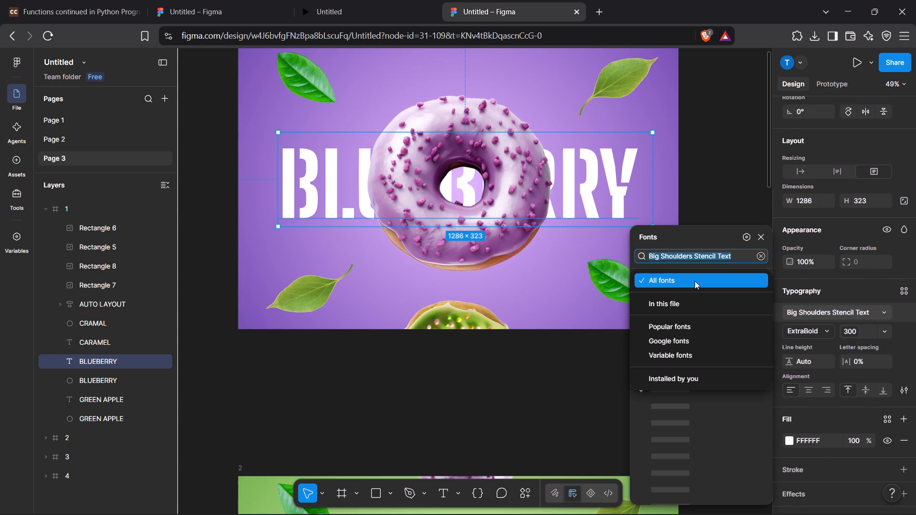
left_click(704, 326)
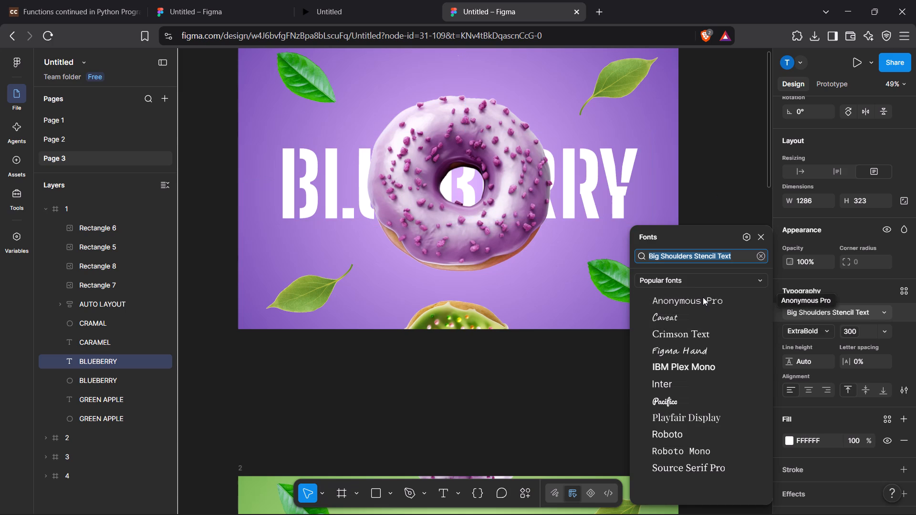
left_click(699, 368)
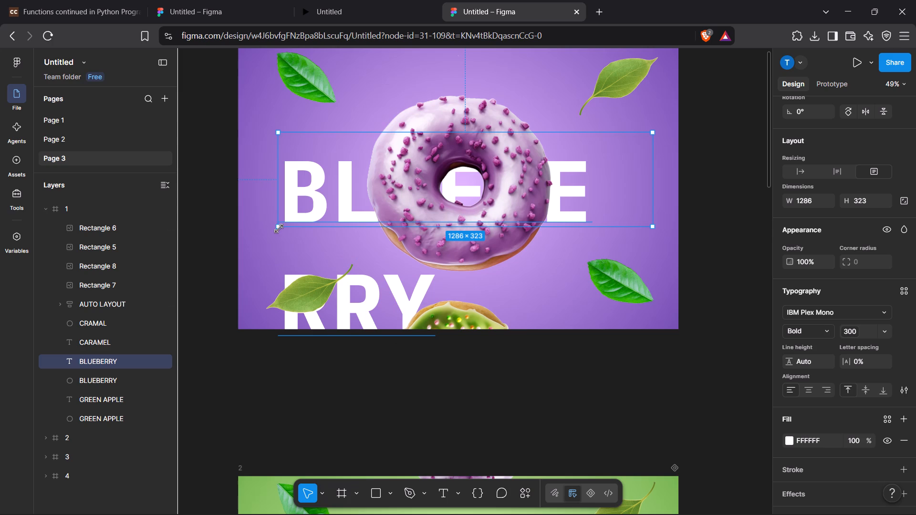
Widen the BLUEBERRY text box in frame 1 to about 1634 so the title fits on one line.
left_click_drag(274, 212, 258, 213)
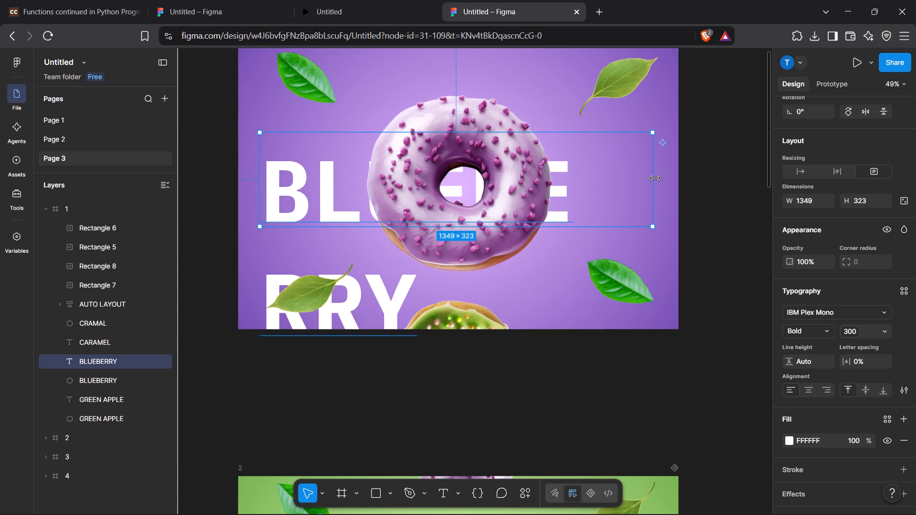
left_click_drag(655, 178, 764, 173)
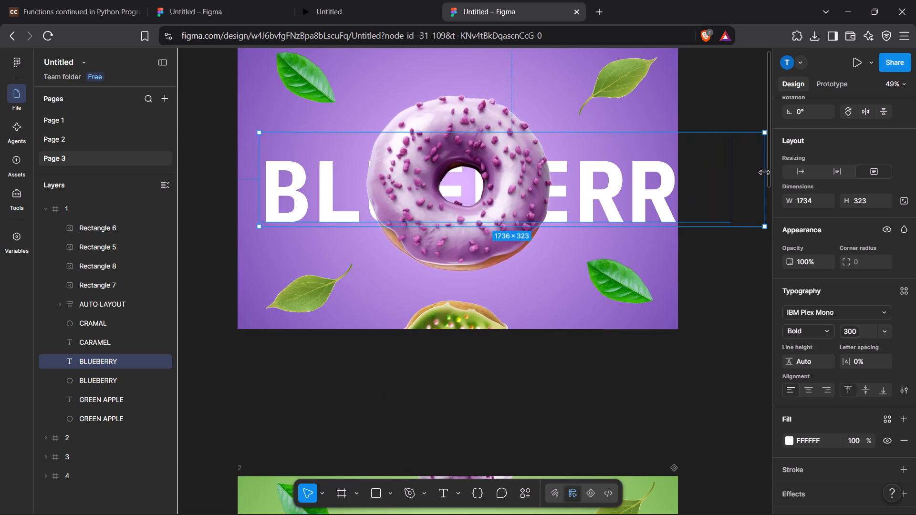
left_click_drag(764, 173, 710, 183)
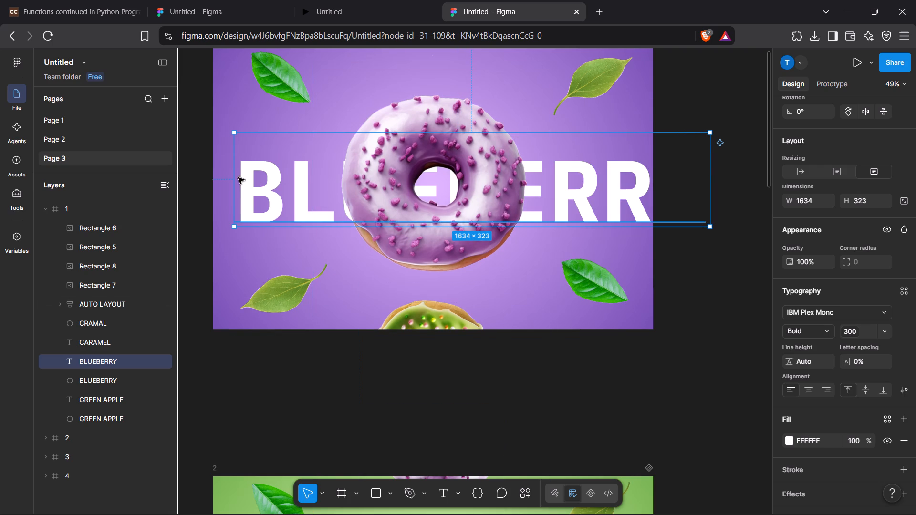
Move the BLUEBERRY text sideways behind the donut to about X -22, keeping it at Y 306.
left_click_drag(247, 141, 238, 142)
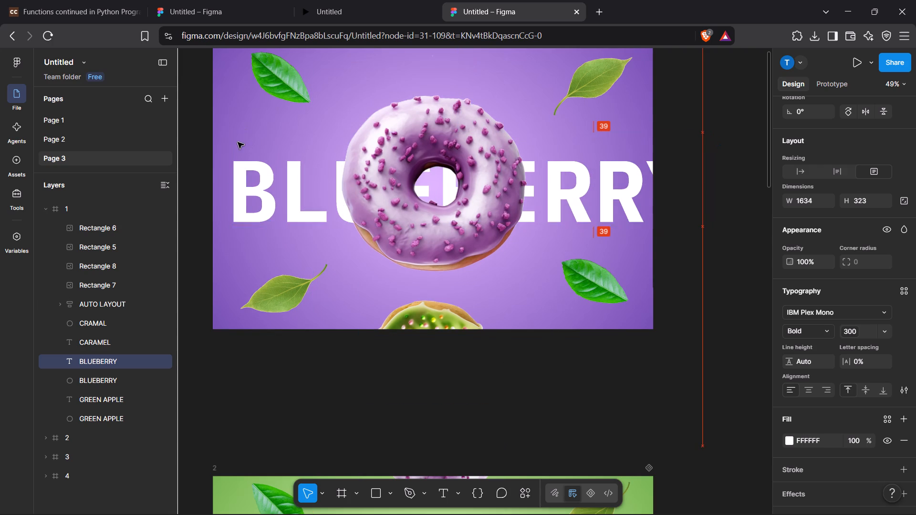
left_click_drag(238, 142, 219, 142)
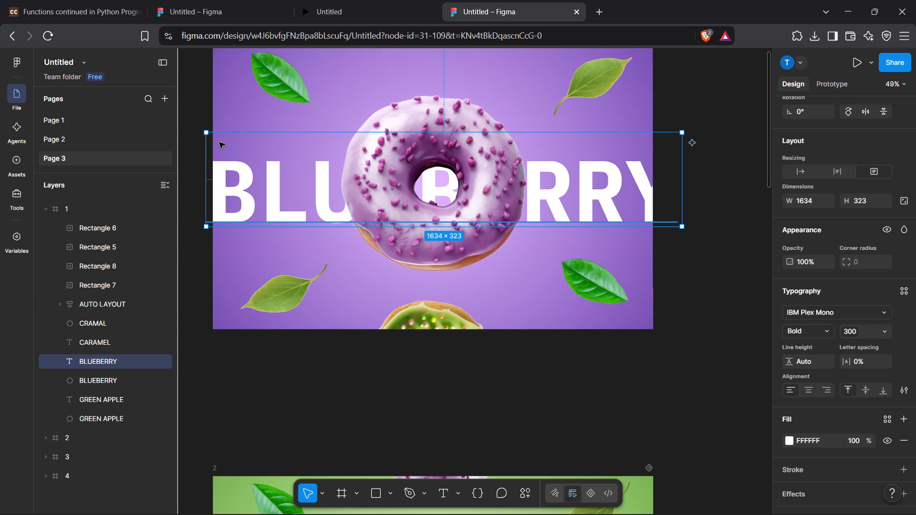
left_click(706, 263)
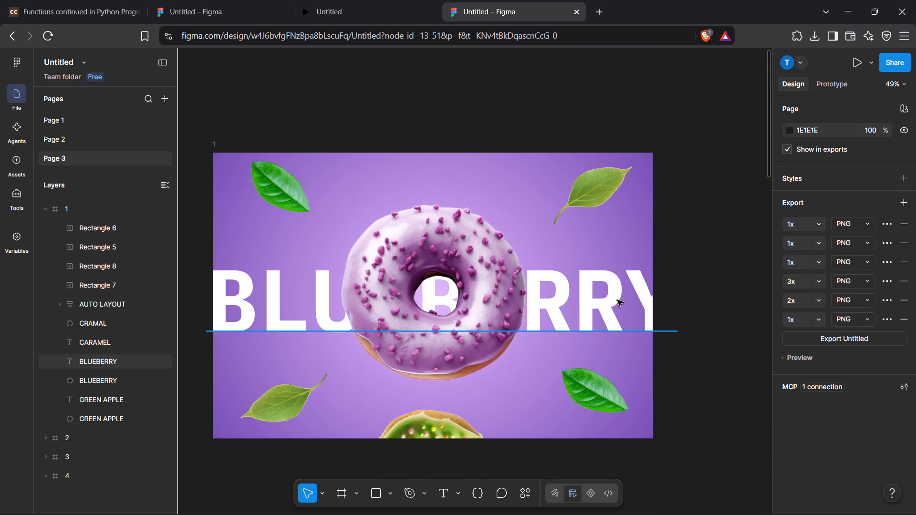
Set the font size of the BLUEBERRY title text in frame 1 to 290.
left_click(617, 300)
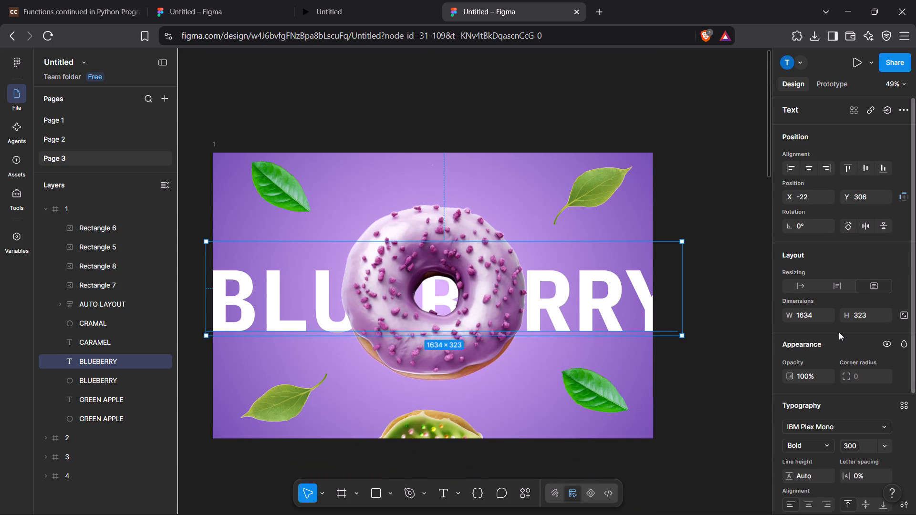
scroll(839, 332, "down", 3)
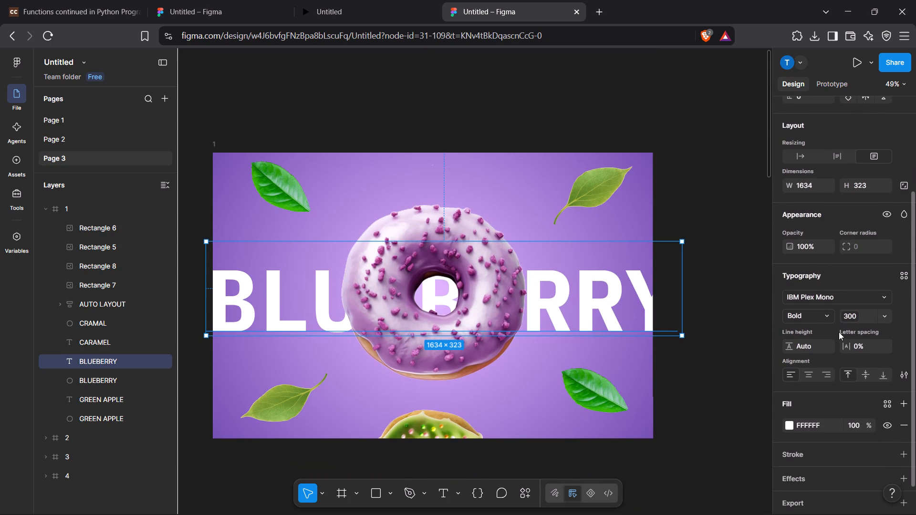
left_click(854, 316)
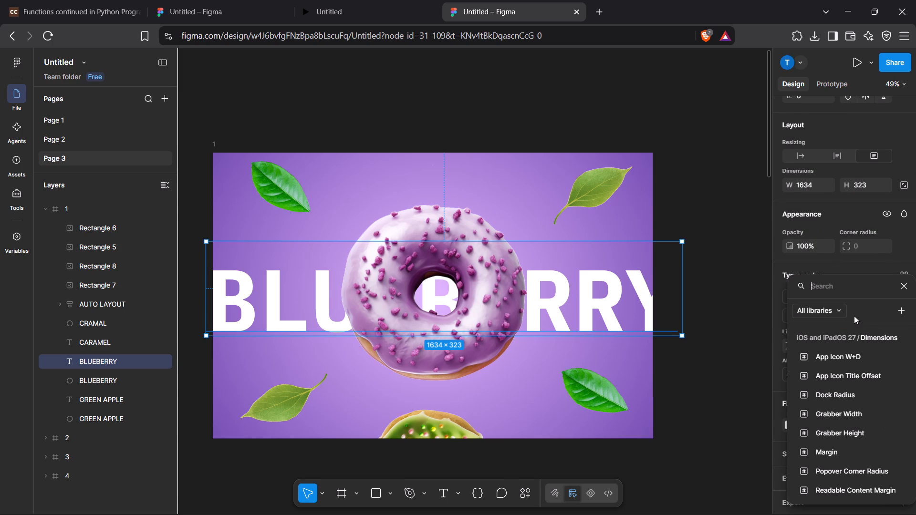
left_click(739, 289)
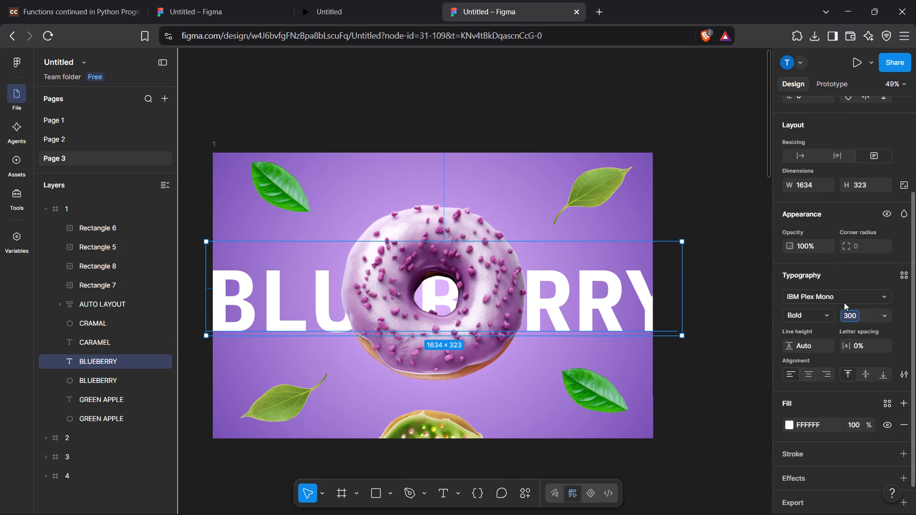
scroll(865, 317, "down", 2)
scroll(865, 317, "up", 1)
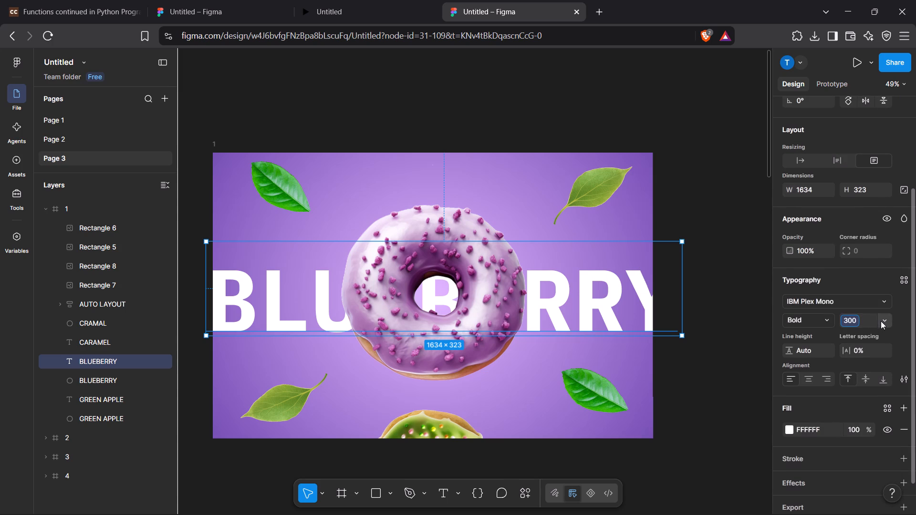
left_click(881, 321)
scroll(869, 292, "down", 3)
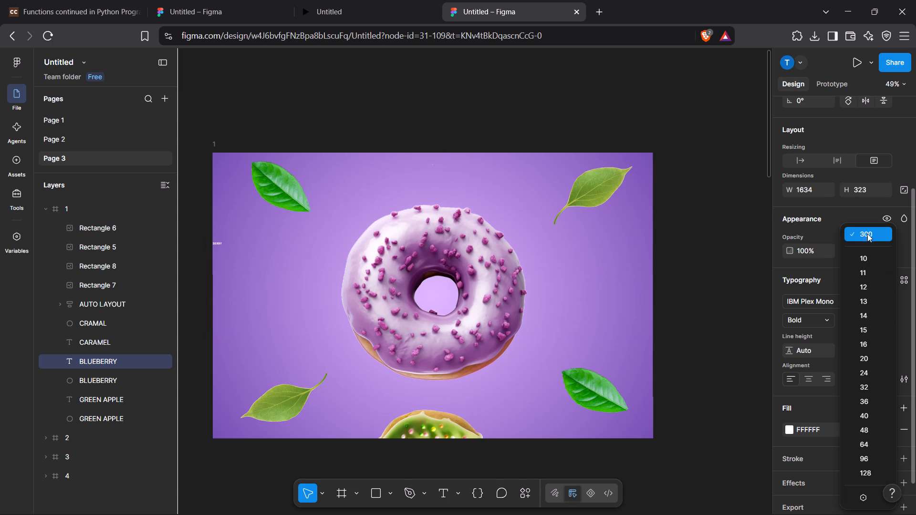
double_click(867, 233)
double_click(855, 322)
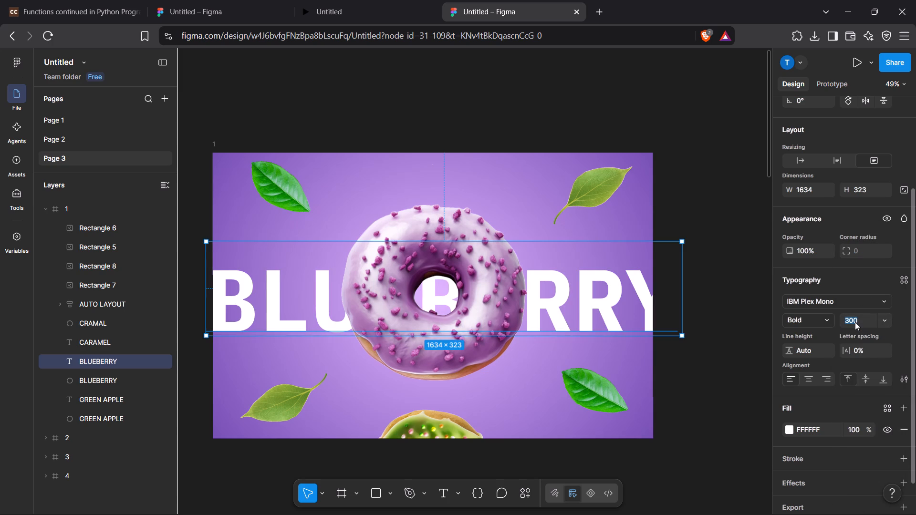
left_click(855, 322)
left_click(857, 321)
key("BackSpace")
key("BackSpace")
key("BackSpace")
type("290")
left_click(752, 311)
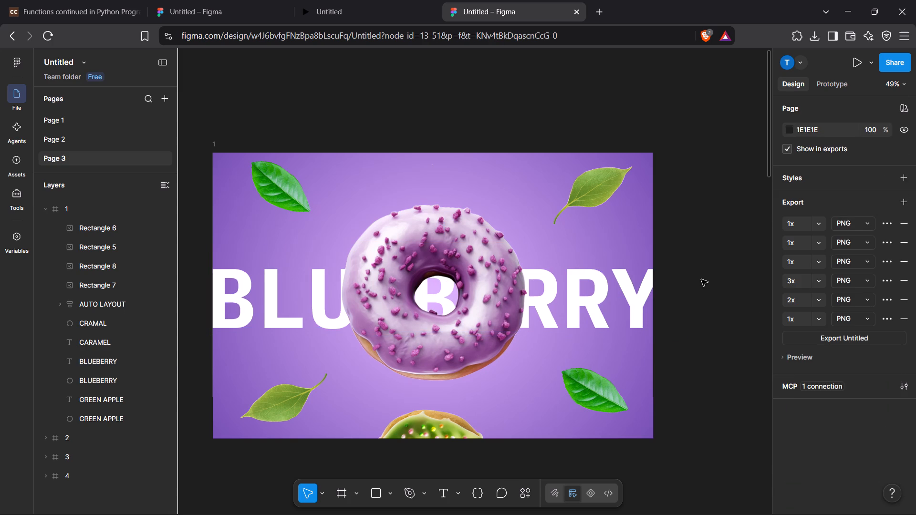
Change the font of the GREEN APPLE title text in frame 2 to IBM Plex Mono.
scroll(701, 279, "down", 8)
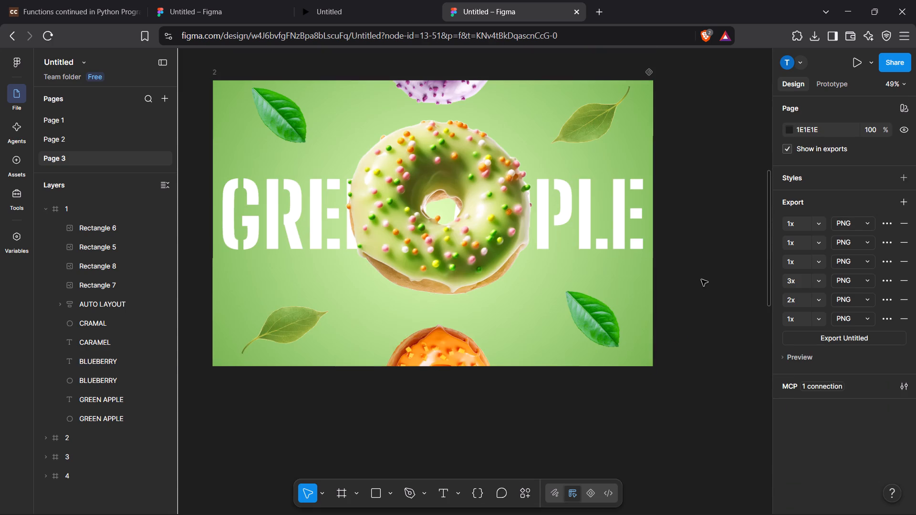
scroll(701, 279, "up", 5)
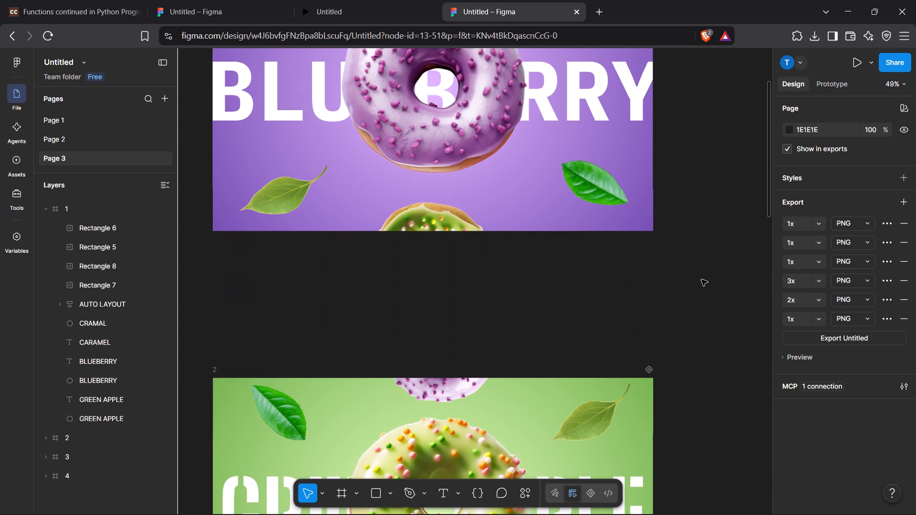
scroll(701, 279, "up", 6)
scroll(701, 279, "down", 2)
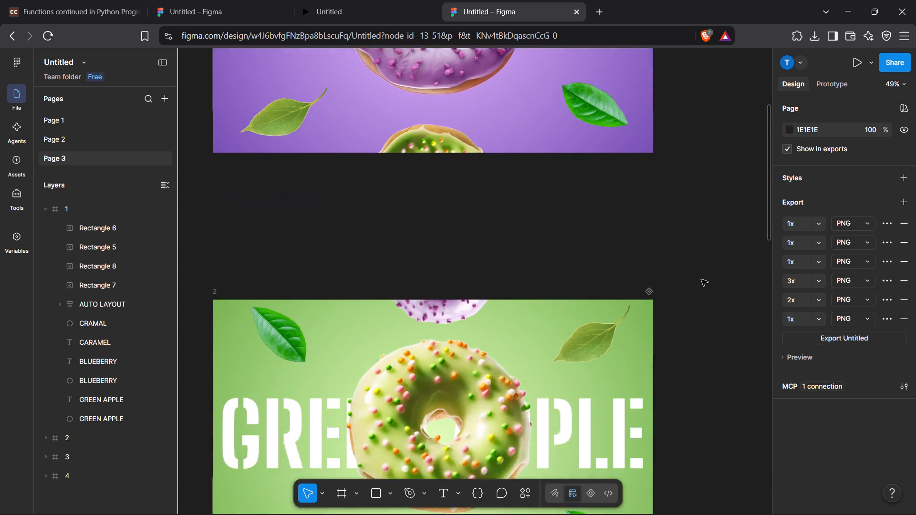
scroll(701, 279, "down", 1)
left_click(604, 233)
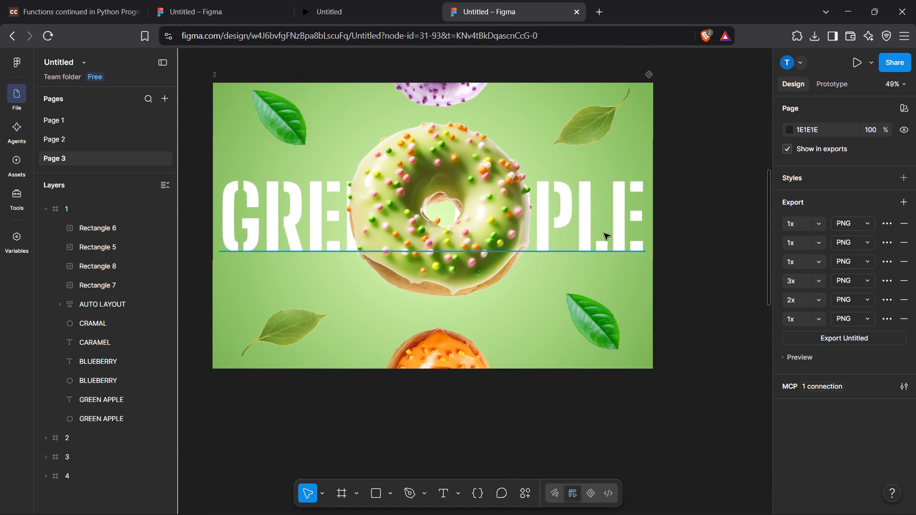
scroll(858, 400, "down", 1)
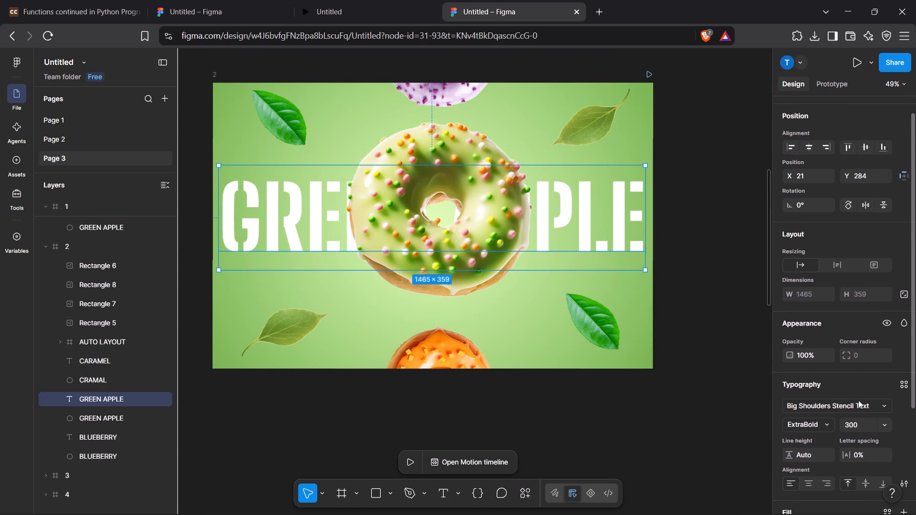
left_click(845, 407)
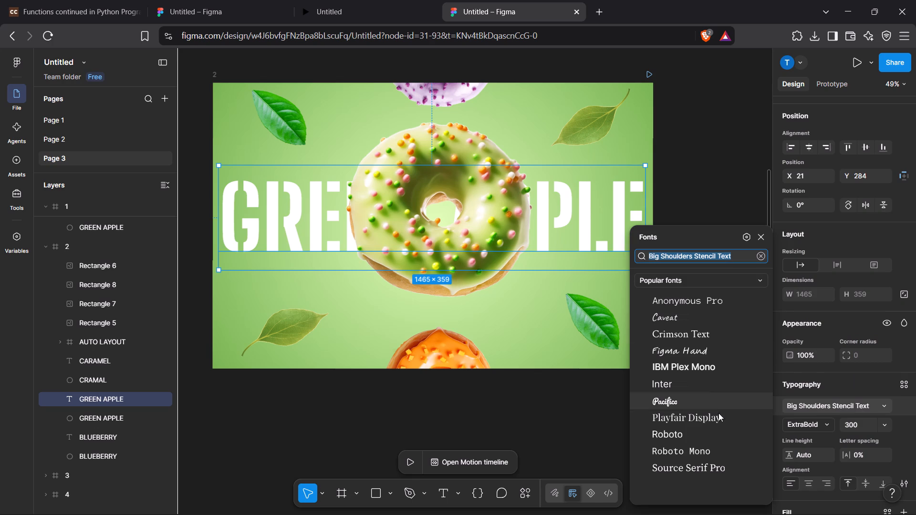
left_click(716, 367)
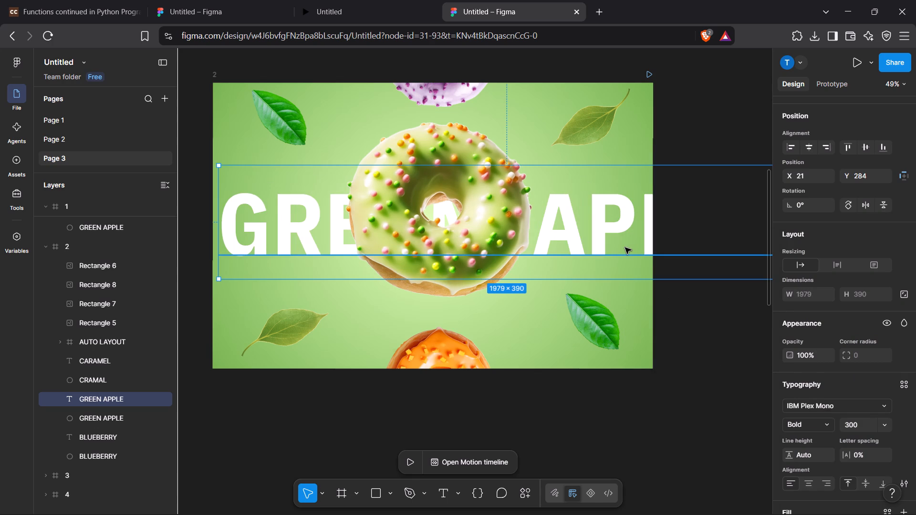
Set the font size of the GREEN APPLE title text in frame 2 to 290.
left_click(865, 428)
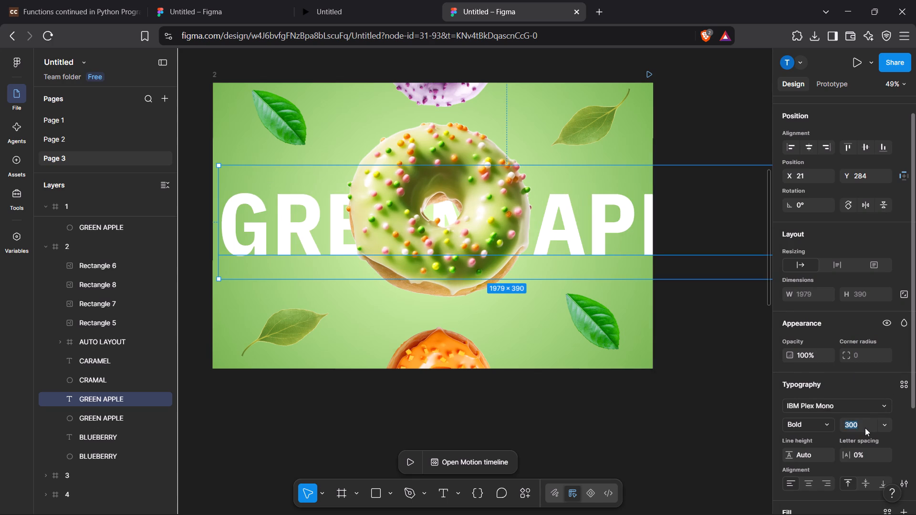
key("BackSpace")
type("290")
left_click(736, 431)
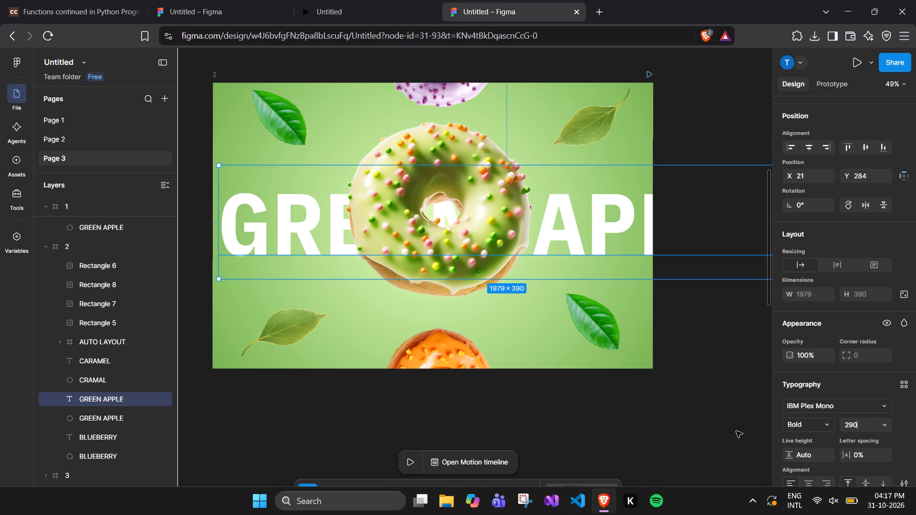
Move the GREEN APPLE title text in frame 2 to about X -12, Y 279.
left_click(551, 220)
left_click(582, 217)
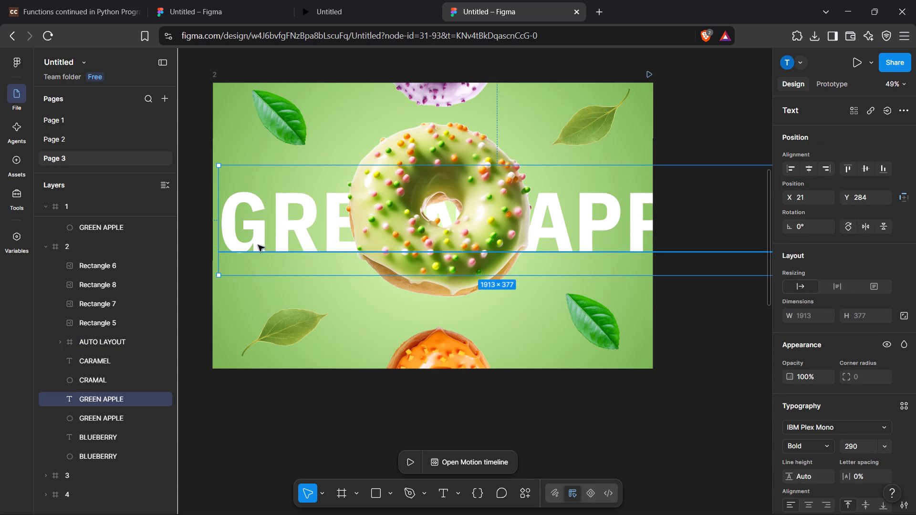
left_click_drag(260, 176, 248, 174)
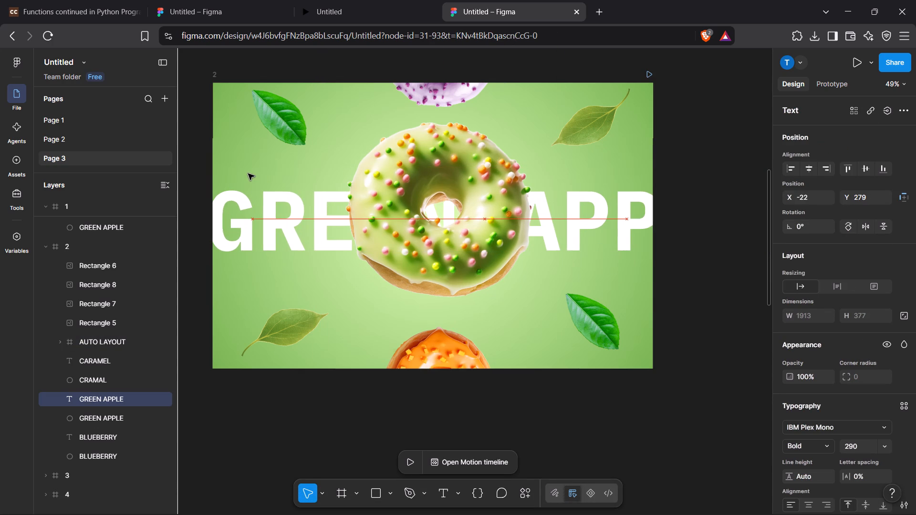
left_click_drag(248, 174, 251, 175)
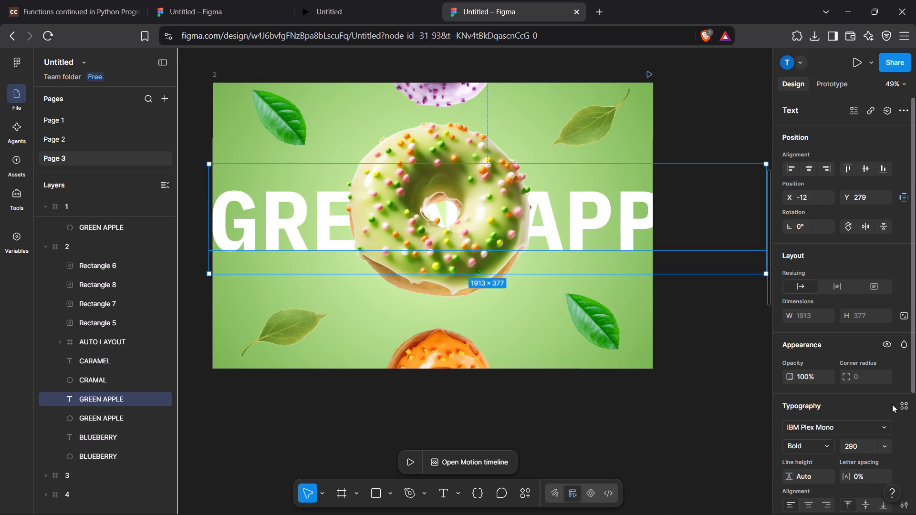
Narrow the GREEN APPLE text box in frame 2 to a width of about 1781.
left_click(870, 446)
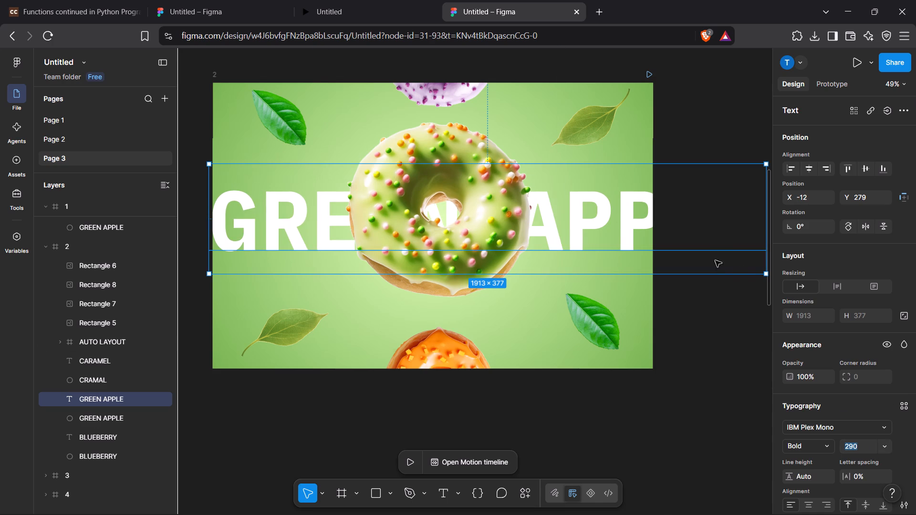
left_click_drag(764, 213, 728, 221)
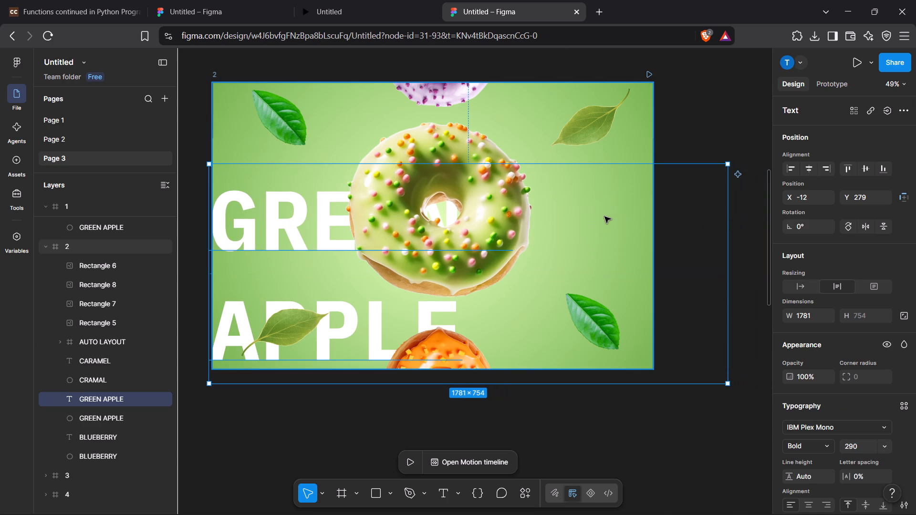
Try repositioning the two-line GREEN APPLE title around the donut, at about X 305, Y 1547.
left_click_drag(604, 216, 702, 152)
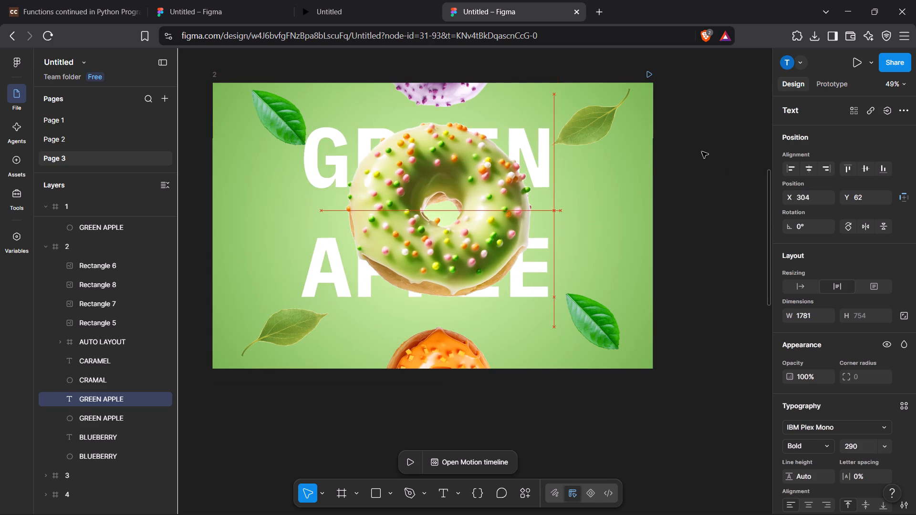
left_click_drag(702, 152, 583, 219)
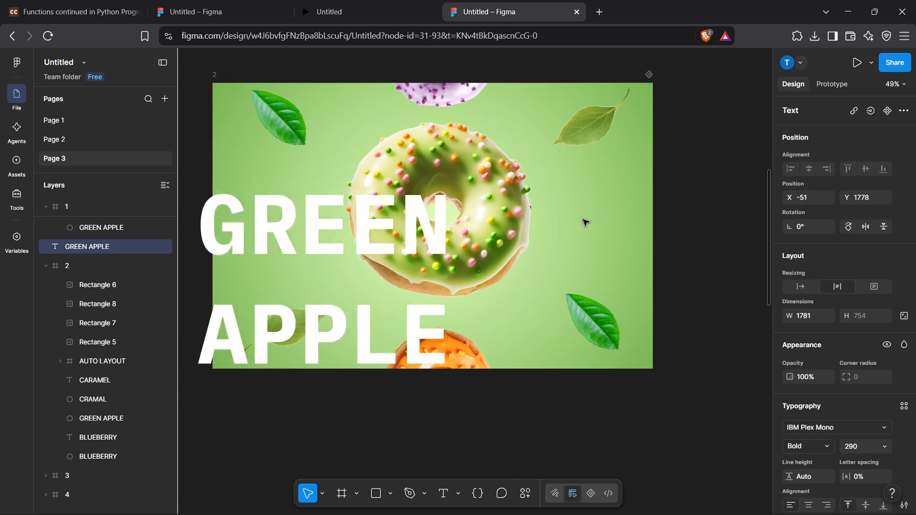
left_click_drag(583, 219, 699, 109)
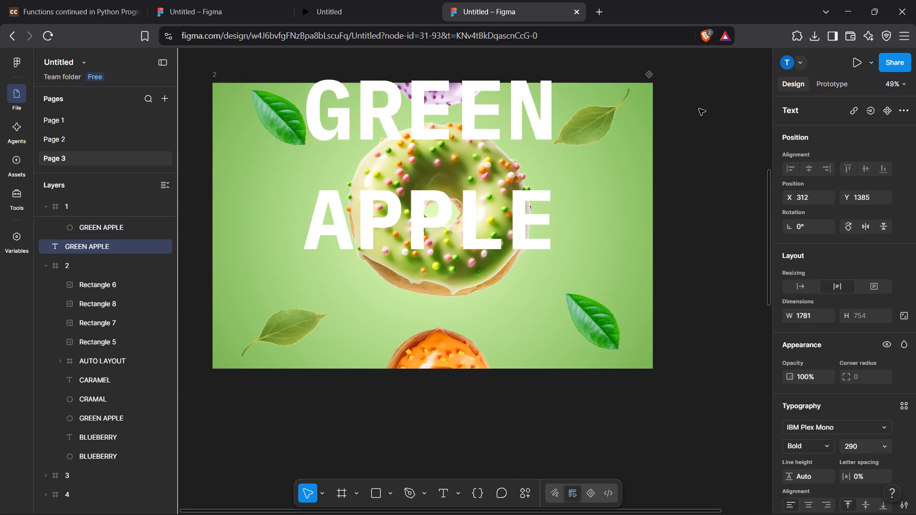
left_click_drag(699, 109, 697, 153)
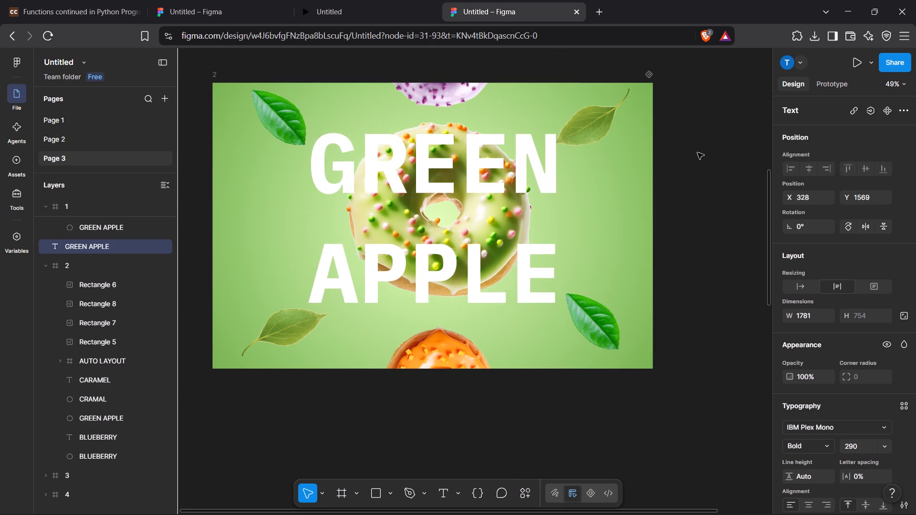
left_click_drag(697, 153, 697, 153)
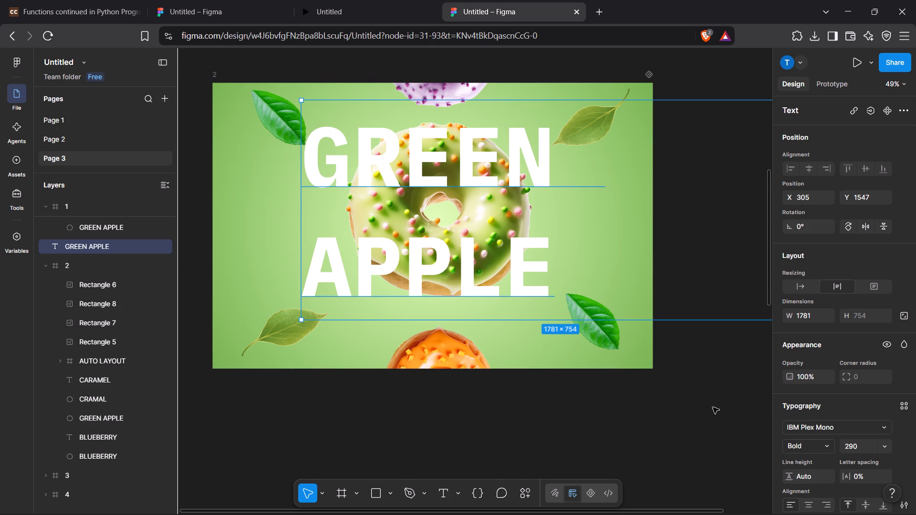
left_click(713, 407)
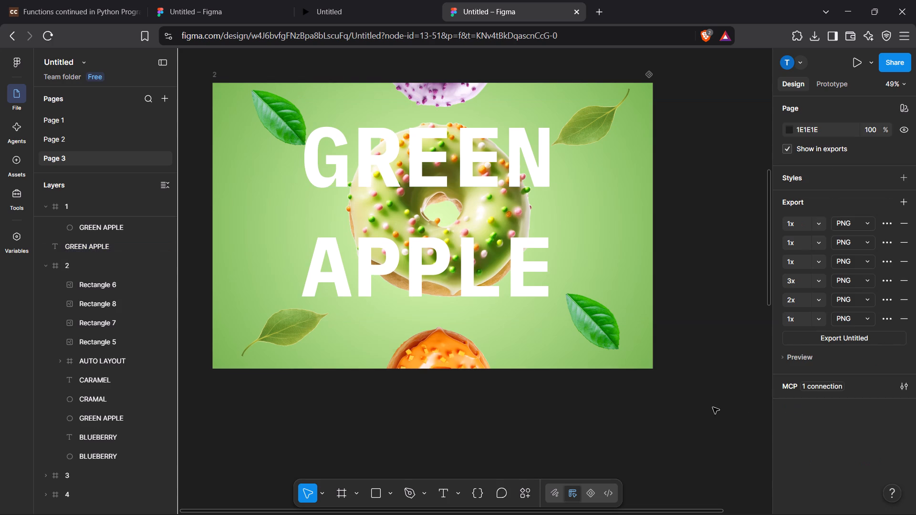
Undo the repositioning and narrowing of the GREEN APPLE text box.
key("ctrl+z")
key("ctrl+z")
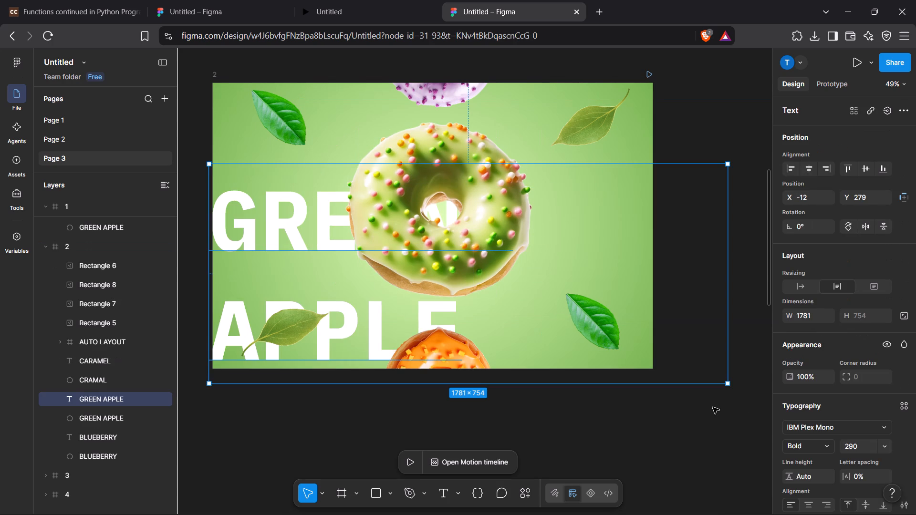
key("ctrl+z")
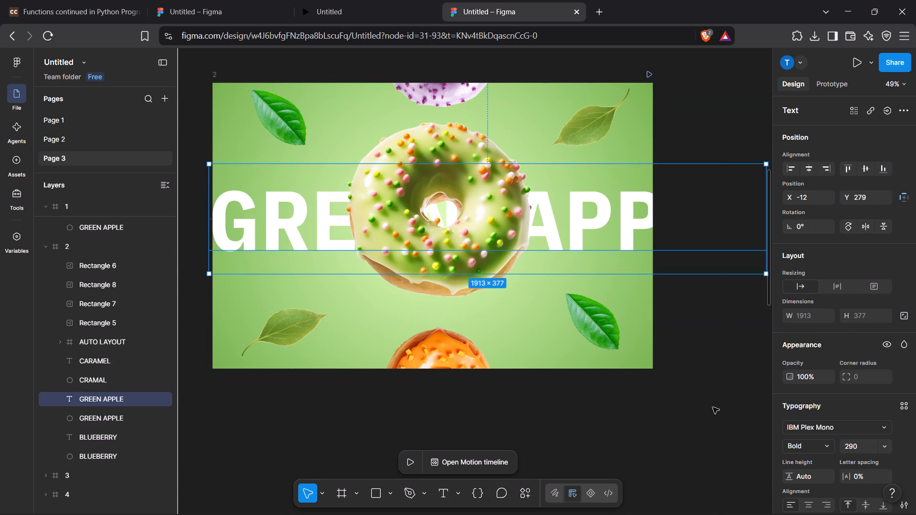
Set the font size of the GREEN APPLE title text in frame 2 to 270.
left_click(857, 446)
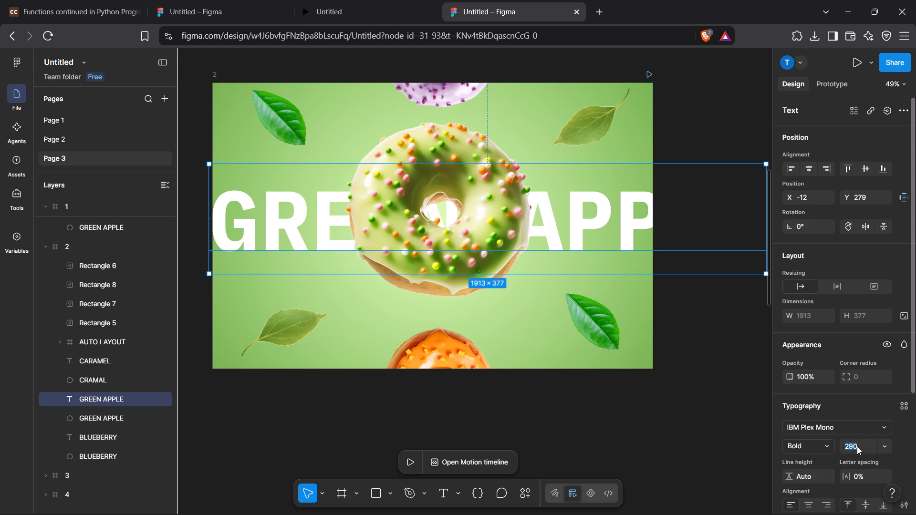
key("BackSpace")
key("2")
type("70")
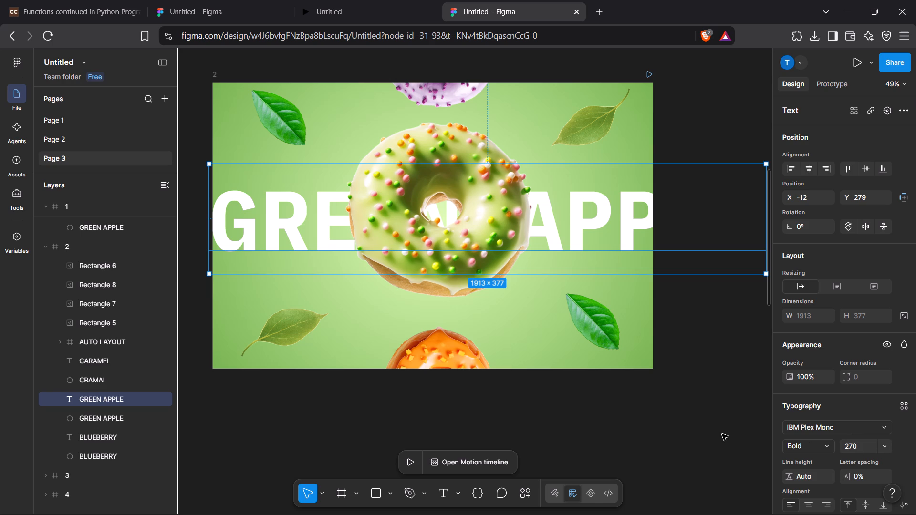
left_click(722, 434)
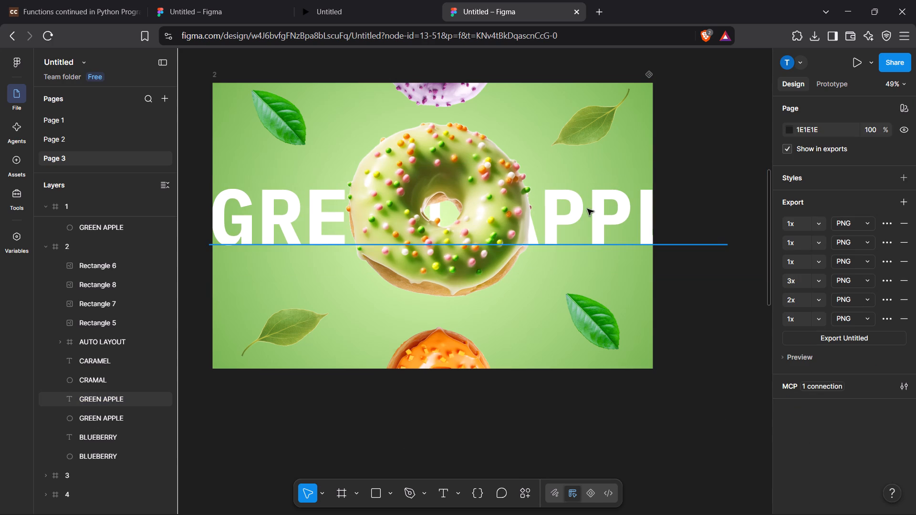
Position the one-line GREEN APPLE title behind the donut in frame 2, roughly centred horizontally at about Y 267.
left_click_drag(587, 209, 572, 208)
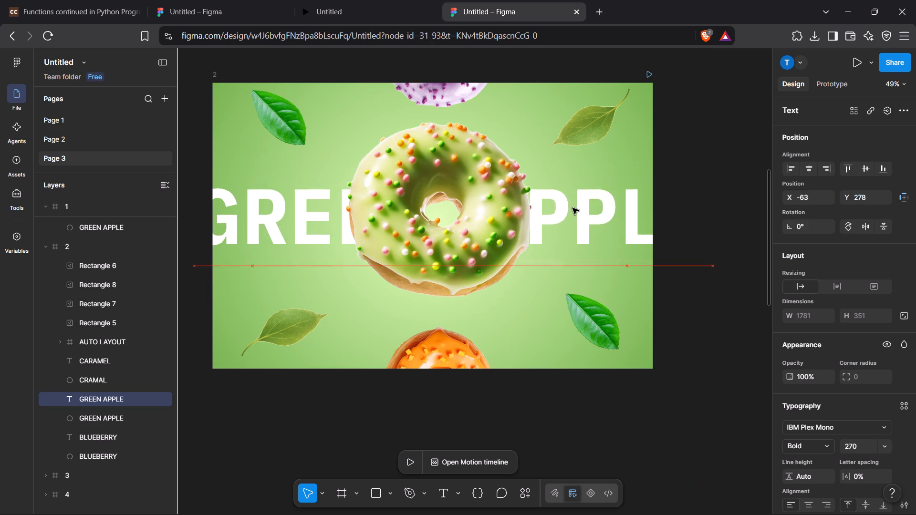
left_click_drag(572, 208, 651, 172)
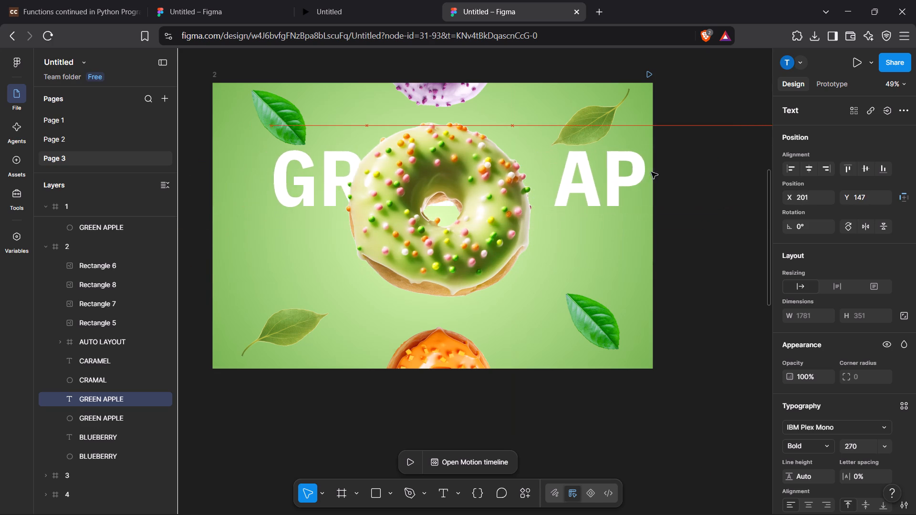
left_click_drag(651, 172, 572, 125)
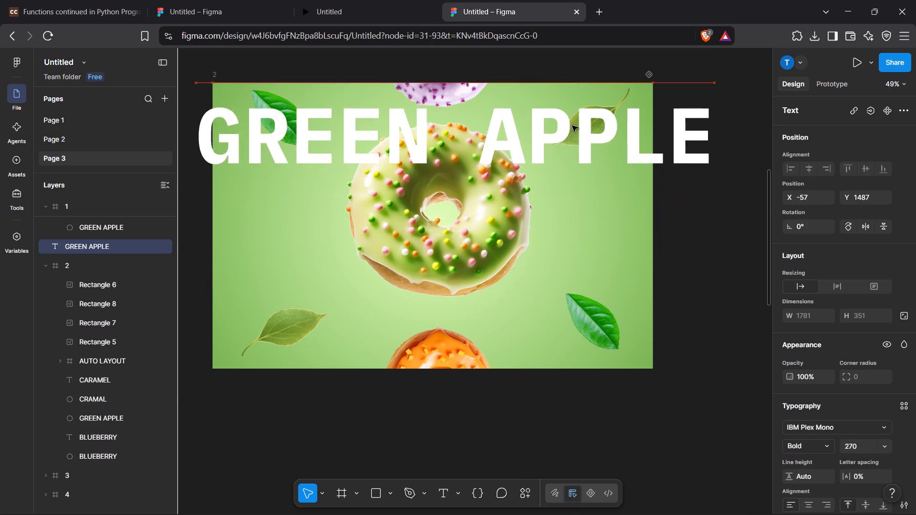
left_click_drag(572, 125, 593, 391)
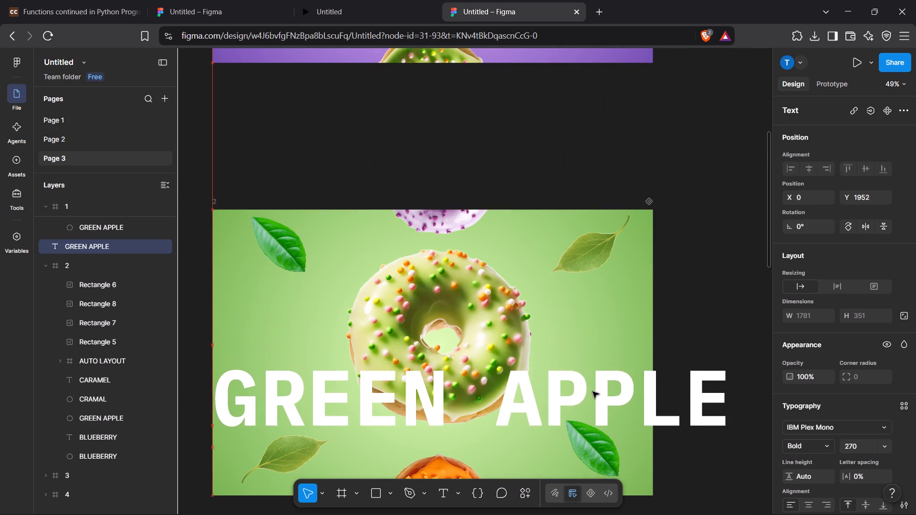
left_click_drag(593, 391, 588, 340)
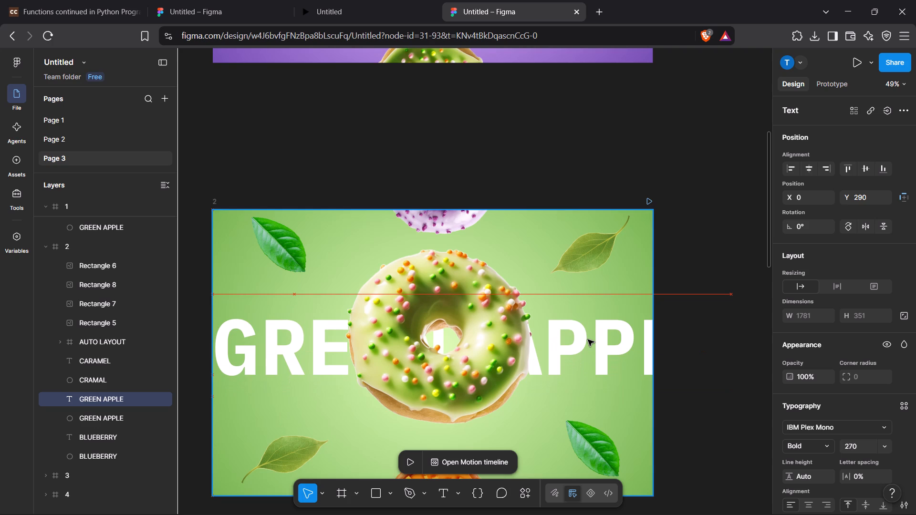
left_click_drag(588, 340, 588, 332)
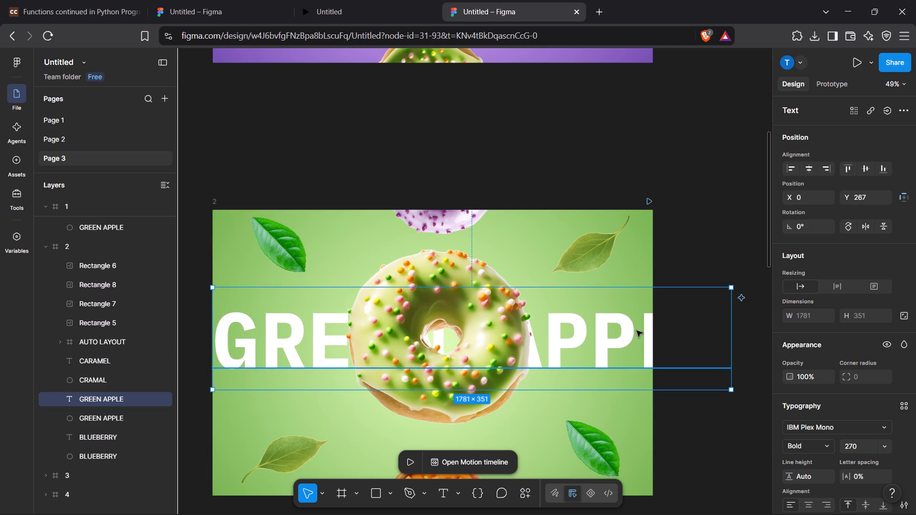
left_click_drag(636, 330, 614, 328)
left_click(701, 217)
Compare the title texts and their placement across frames 1, 2 and 3.
scroll(701, 217, "down", 1)
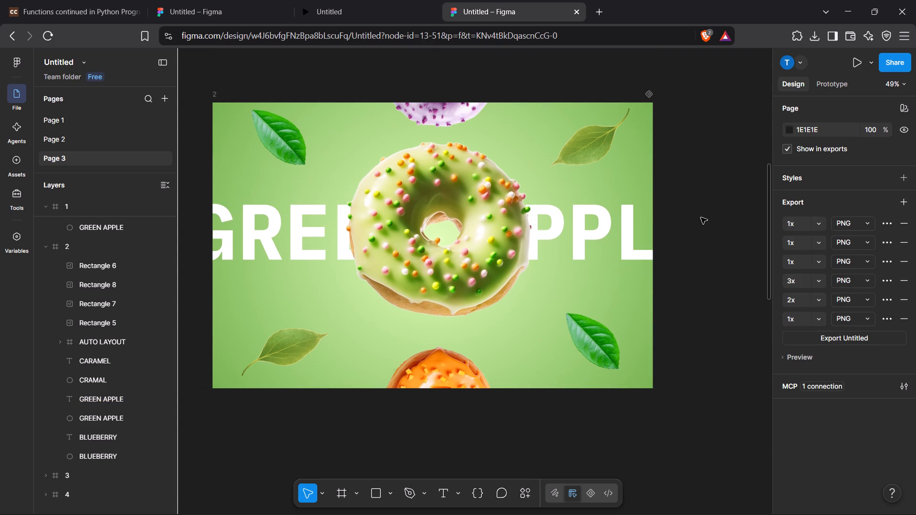
scroll(701, 217, "down", 7)
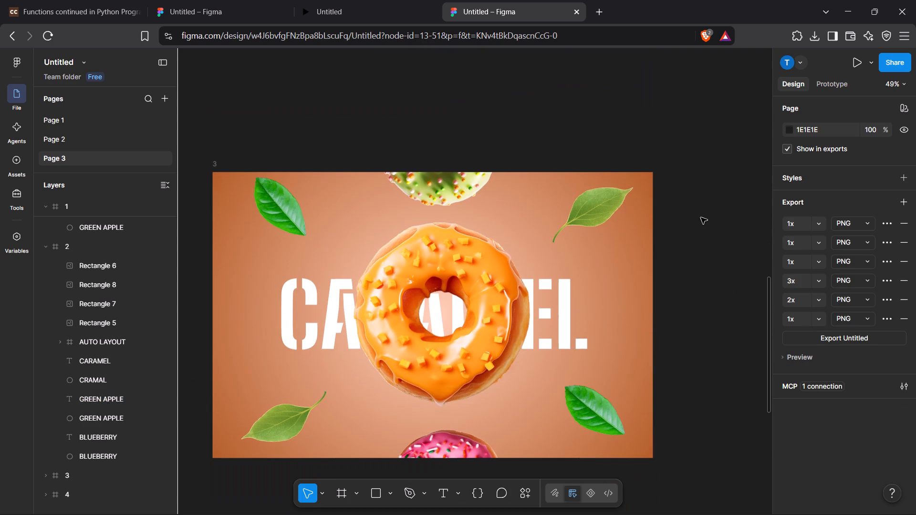
scroll(701, 217, "up", 6)
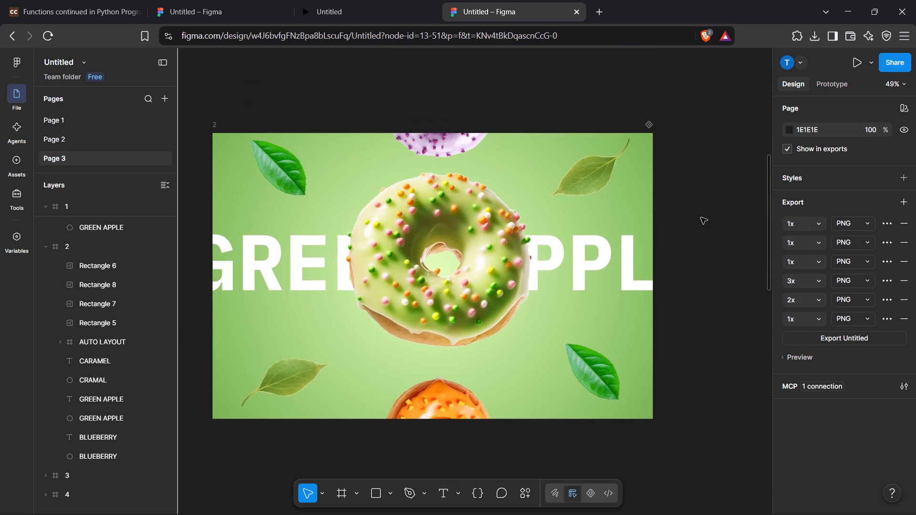
scroll(701, 217, "up", 3)
scroll(701, 217, "right", 1)
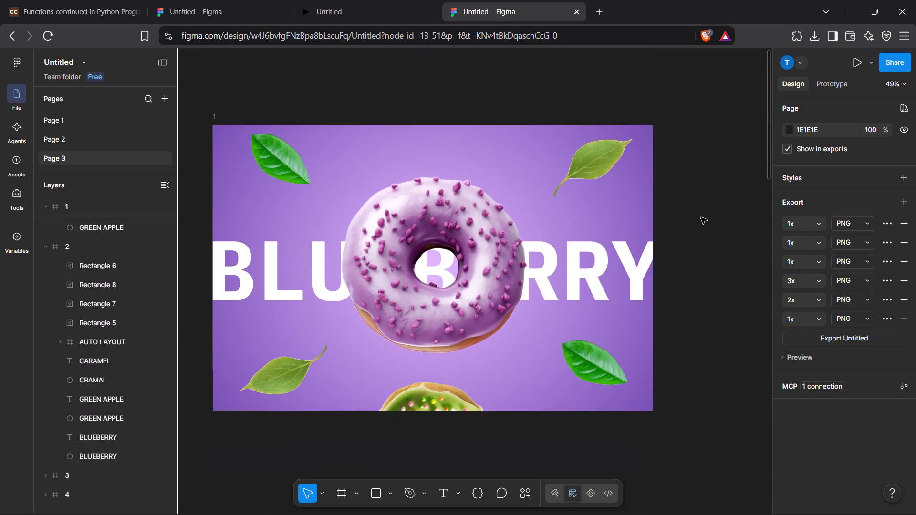
scroll(701, 217, "right", 1)
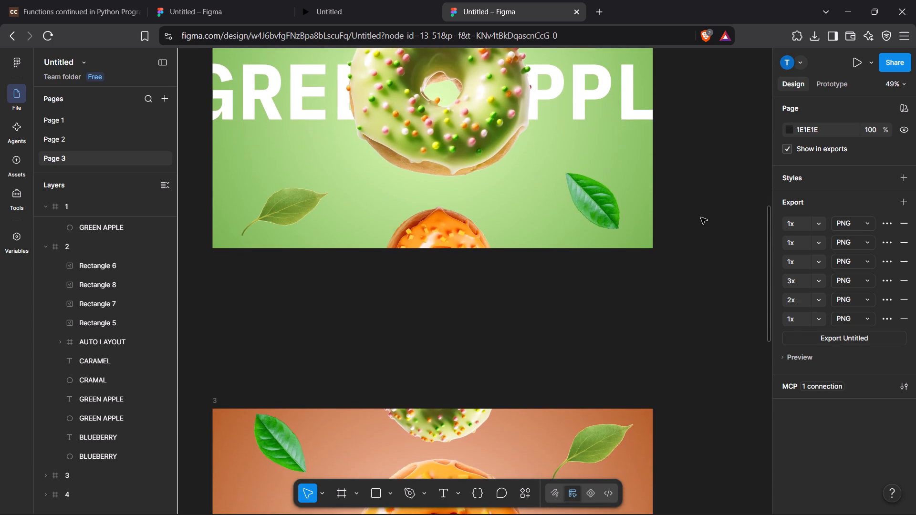
Change the font of the CARAMEL title text in frame 3 to IBM Plex Mono.
scroll(701, 217, "down", 7)
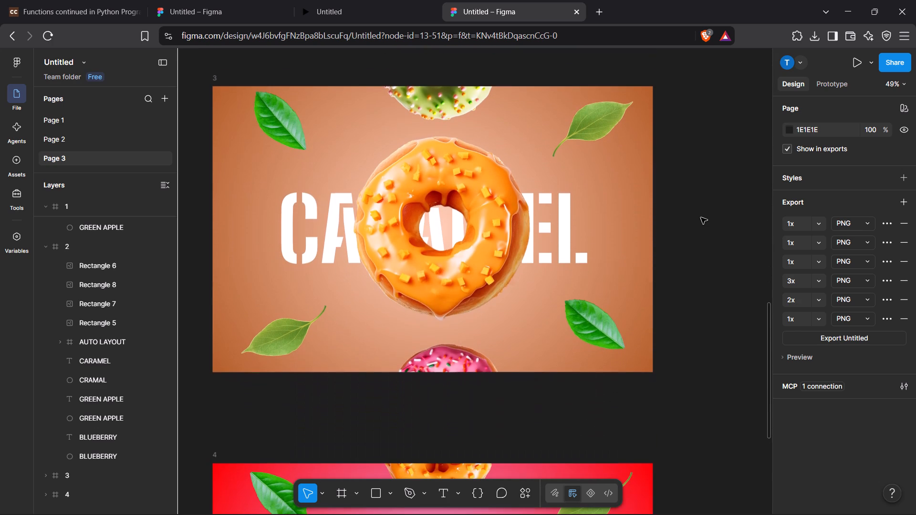
left_click(542, 247)
left_click(597, 246)
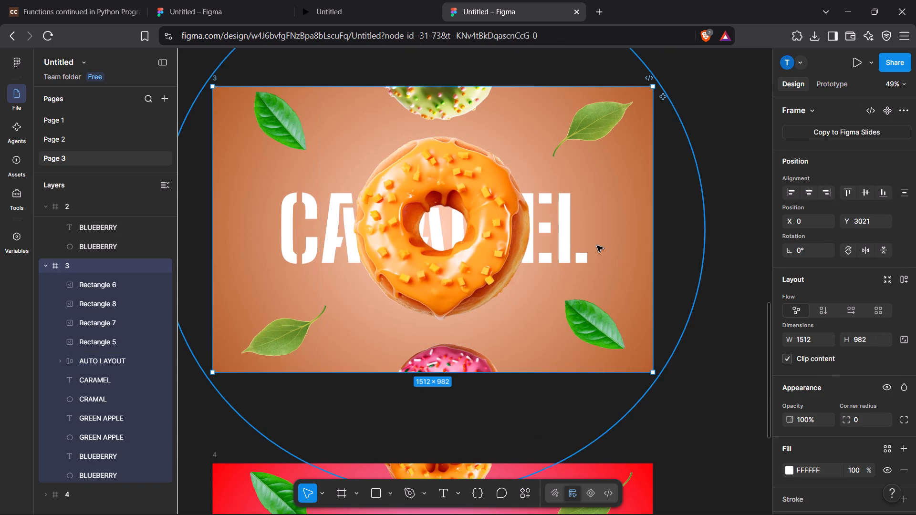
left_click(571, 239)
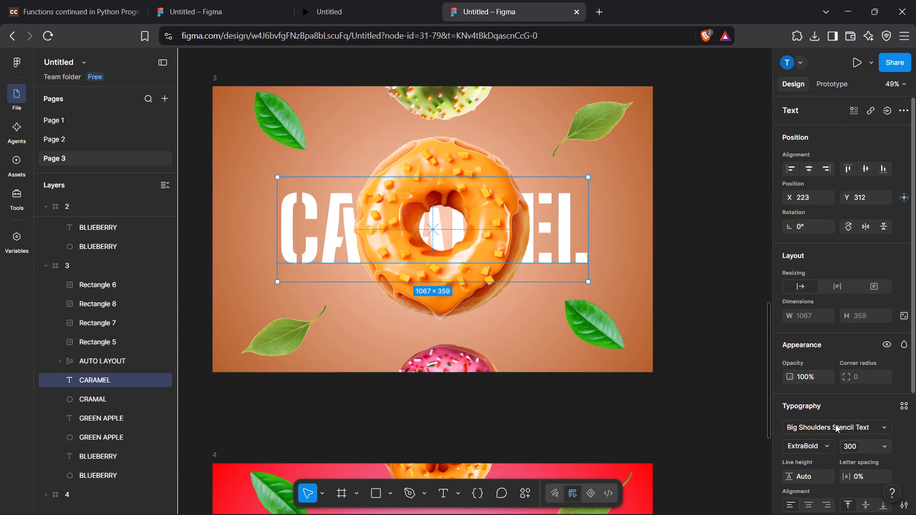
left_click(831, 427)
left_click(713, 372)
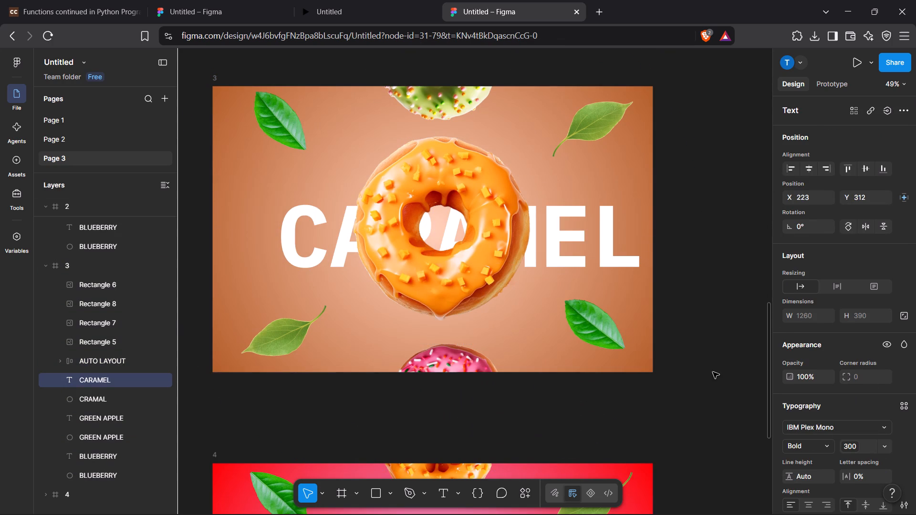
Move the CARAMEL title text in frame 3 to about X 164, Y 306.
left_click_drag(608, 240, 591, 239)
left_click(693, 264)
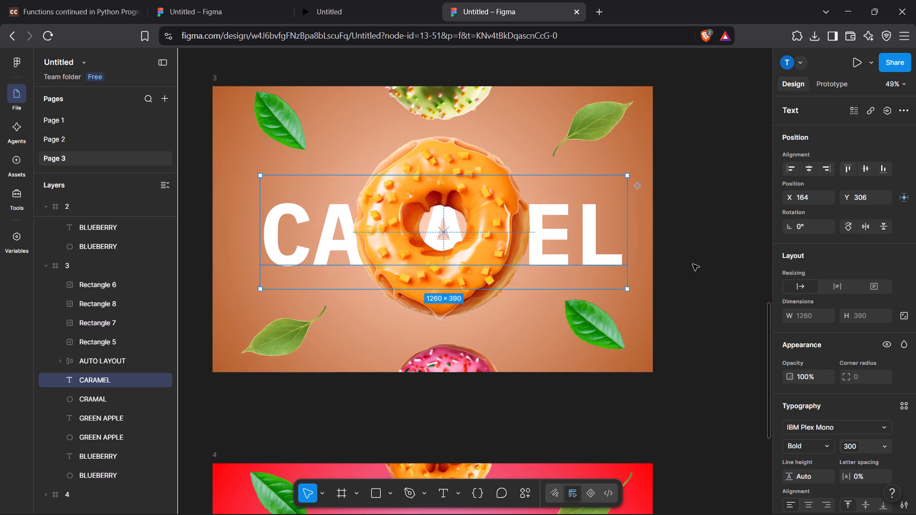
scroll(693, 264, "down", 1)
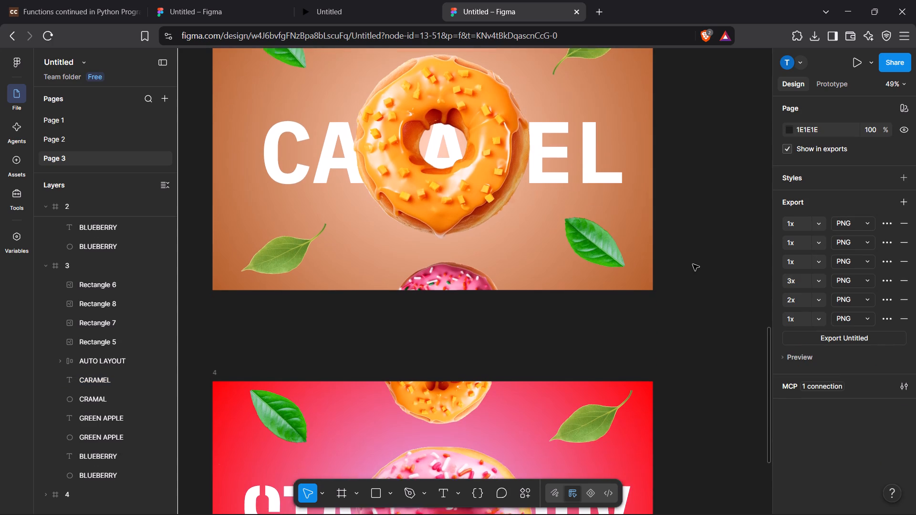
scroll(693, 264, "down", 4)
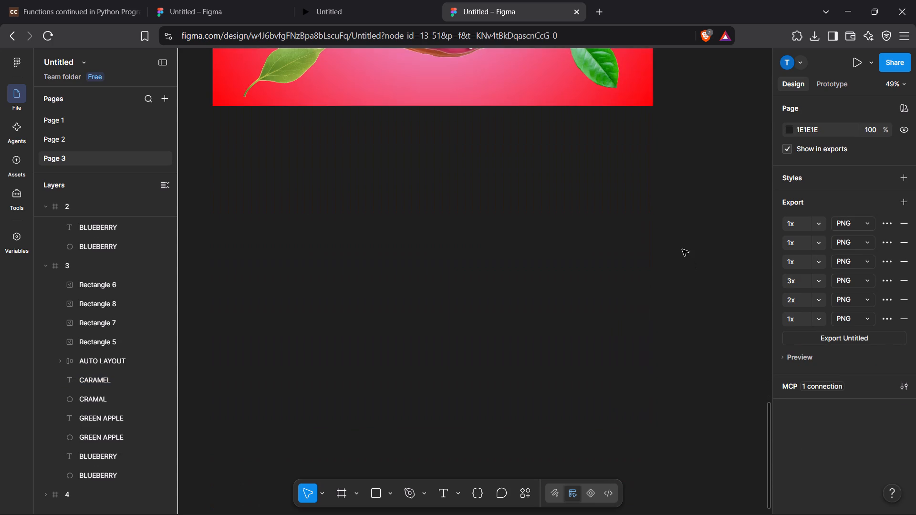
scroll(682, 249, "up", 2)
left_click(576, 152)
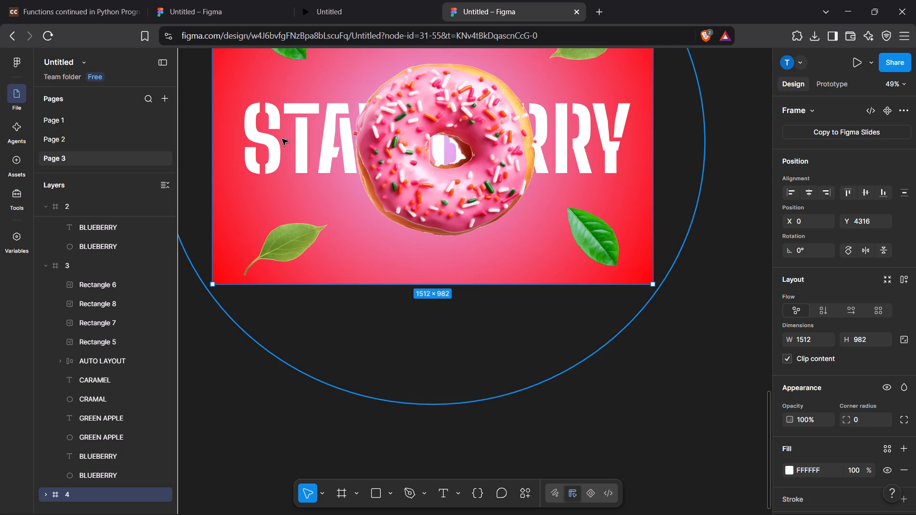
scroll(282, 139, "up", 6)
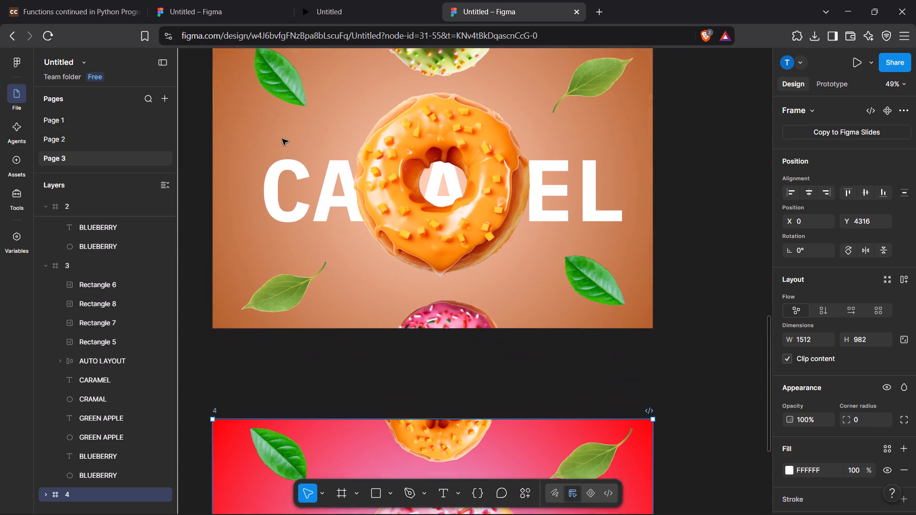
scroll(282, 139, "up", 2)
Delete every letter after the initial C from the CARAMEL title text in frame 3.
left_click(595, 243)
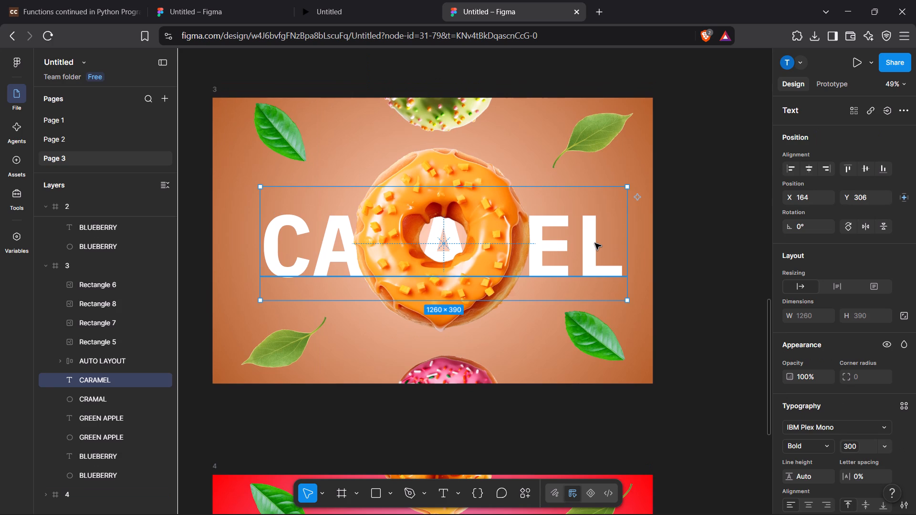
double_click(602, 245)
left_click(602, 245)
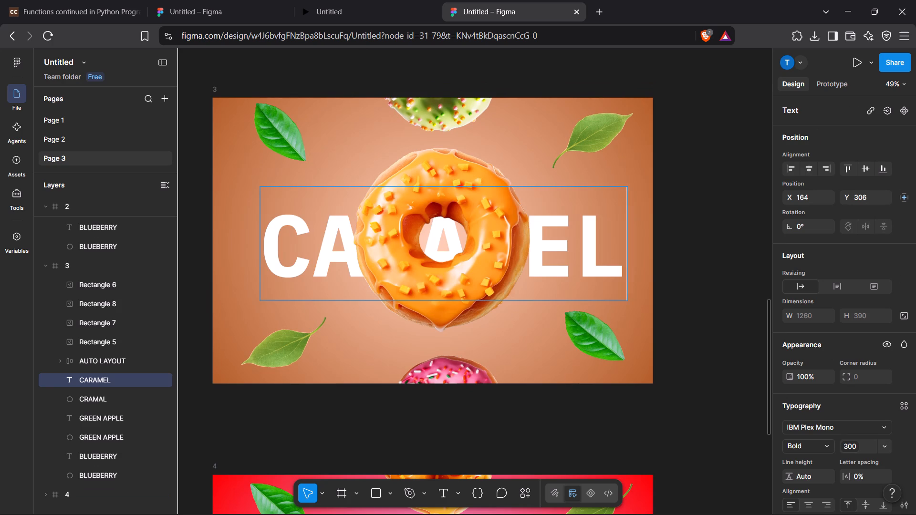
key("BackSpace")
key("BackSpace")
key("BackSpace")
key("BackSpace")
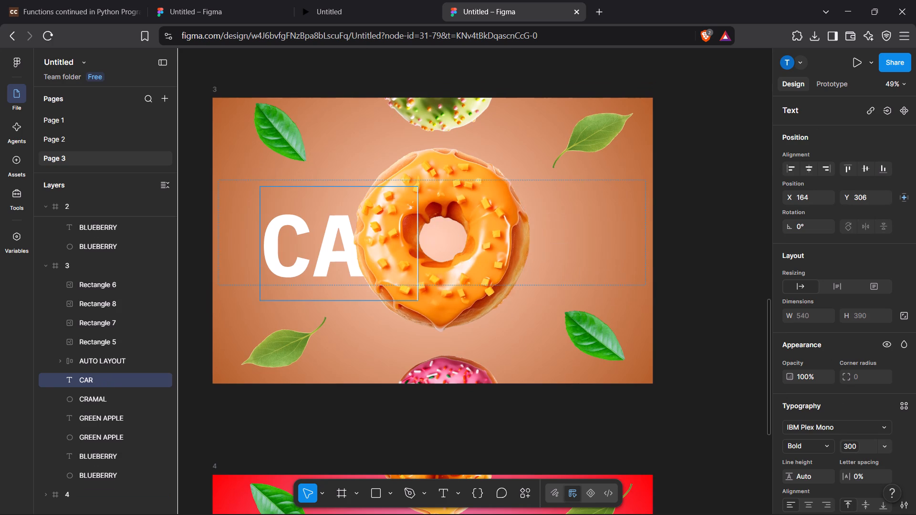
key("BackSpace")
key("BackSpace")
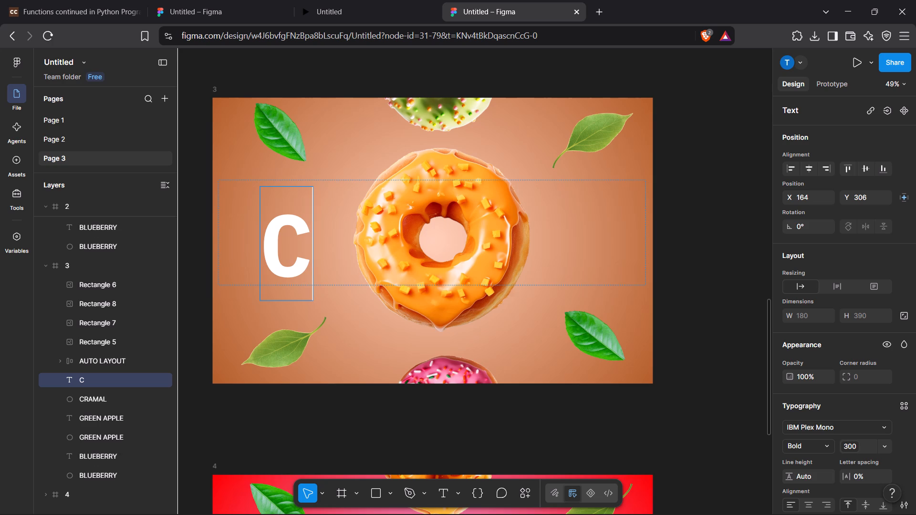
Review the BLUEBERRY and GREEN APPLE titles in frames 1 and 2 against frame 3.
scroll(602, 245, "up", 3)
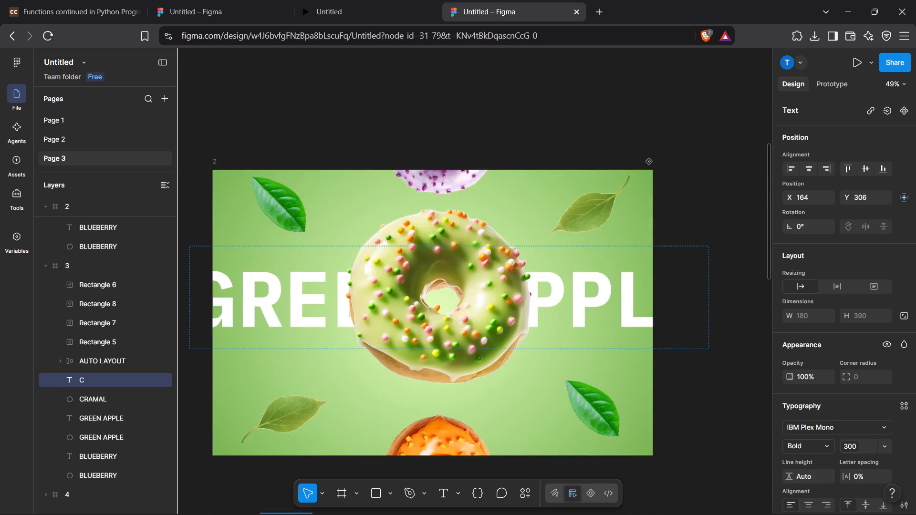
scroll(602, 245, "up", 9)
scroll(602, 245, "down", 8)
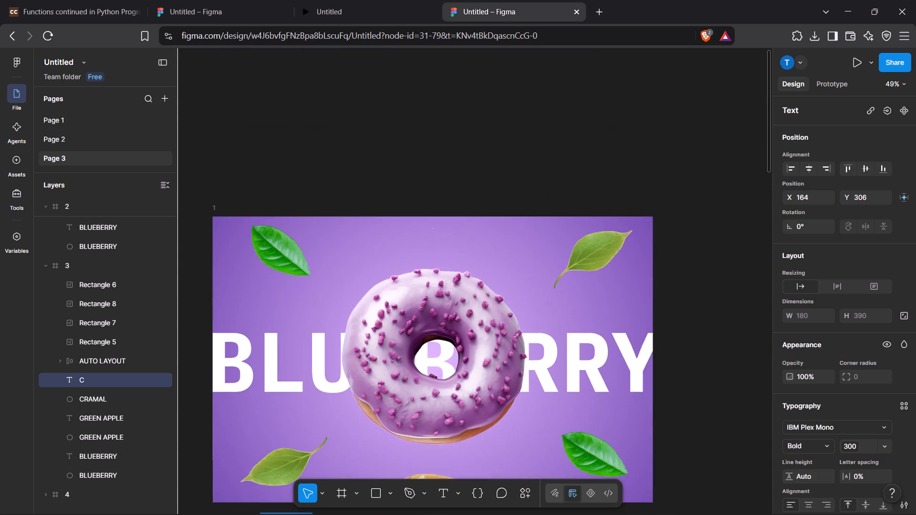
scroll(602, 245, "down", 6)
scroll(602, 245, "up", 1)
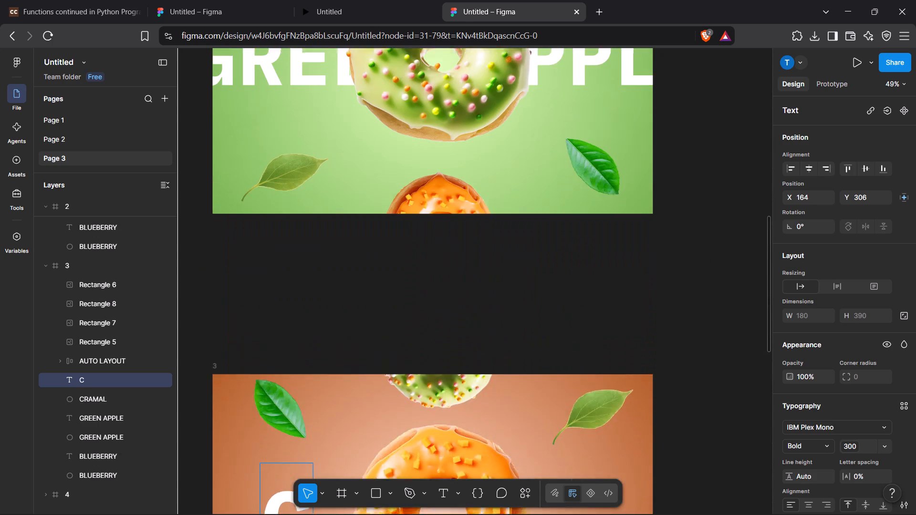
scroll(602, 245, "up", 1)
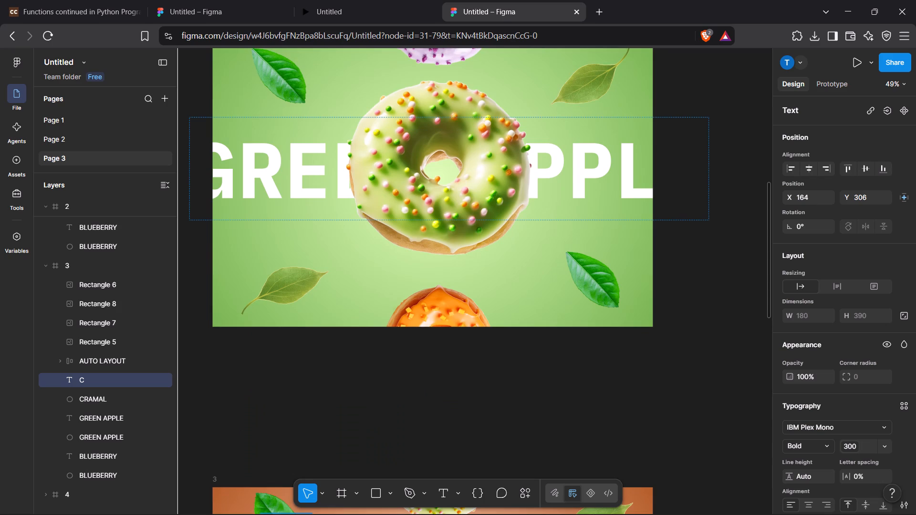
scroll(563, 260, "down", 2)
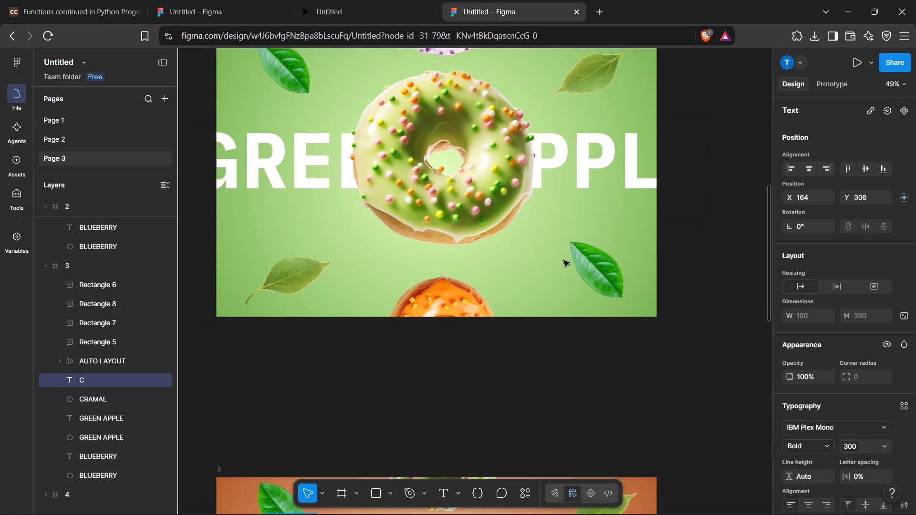
scroll(563, 260, "down", 5)
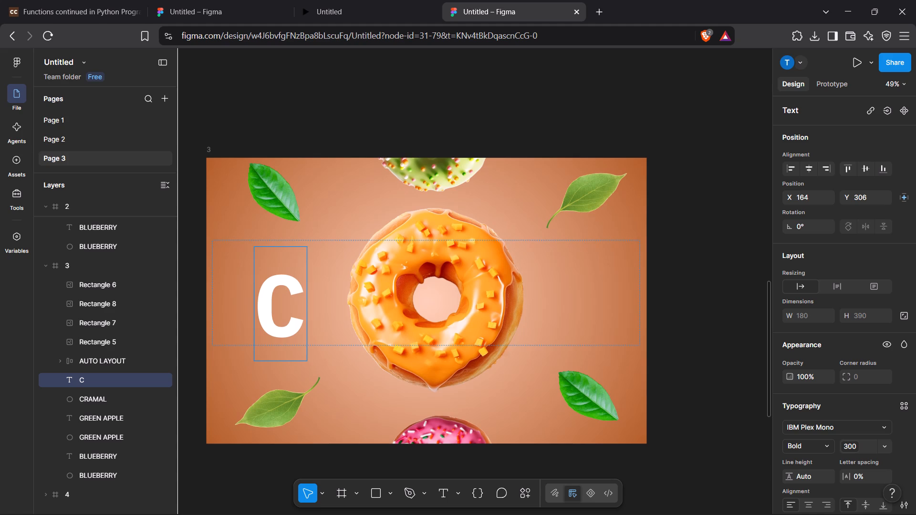
Replace the remaining C of frame 3's title text with ORANGE.
key("BackSpace")
key("shift+o")
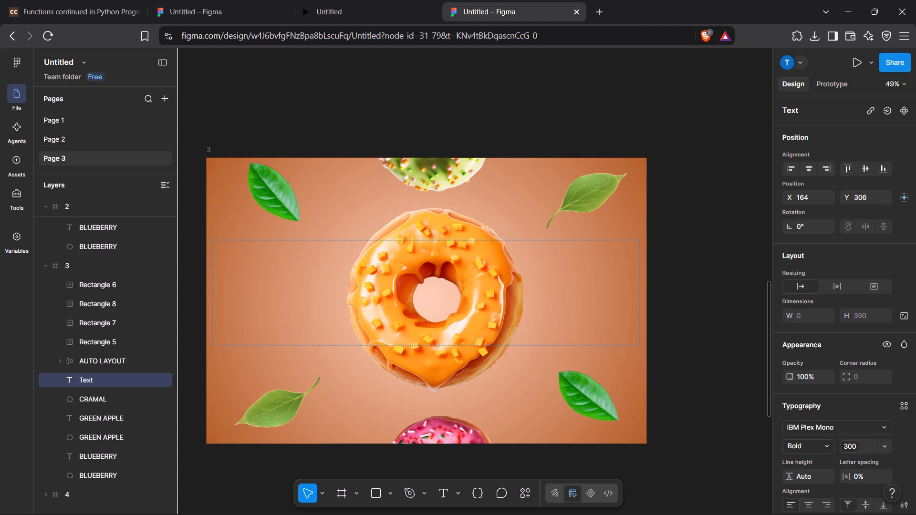
type("ra")
key("BackSpace")
key("BackSpace")
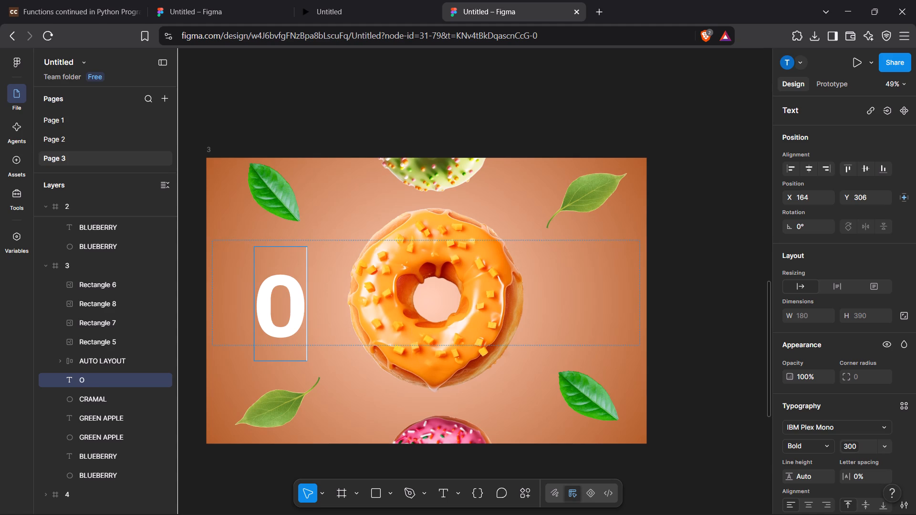
type("RANGE")
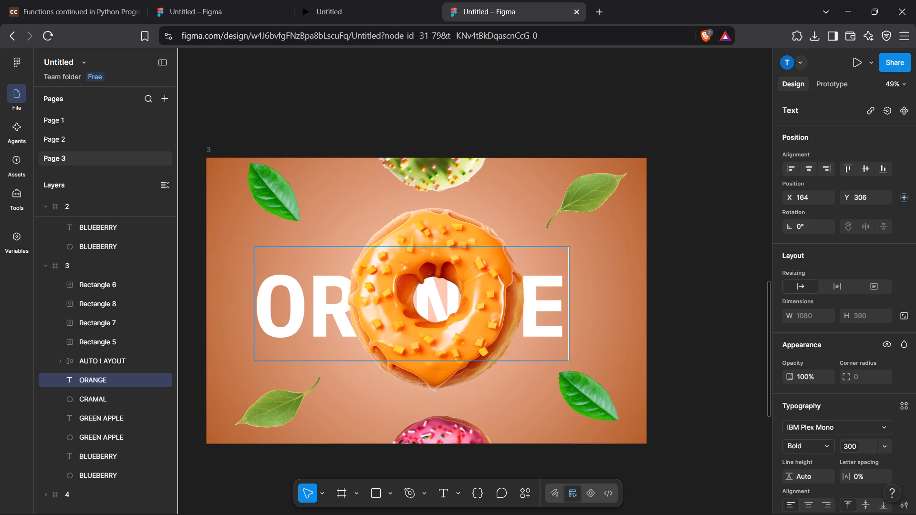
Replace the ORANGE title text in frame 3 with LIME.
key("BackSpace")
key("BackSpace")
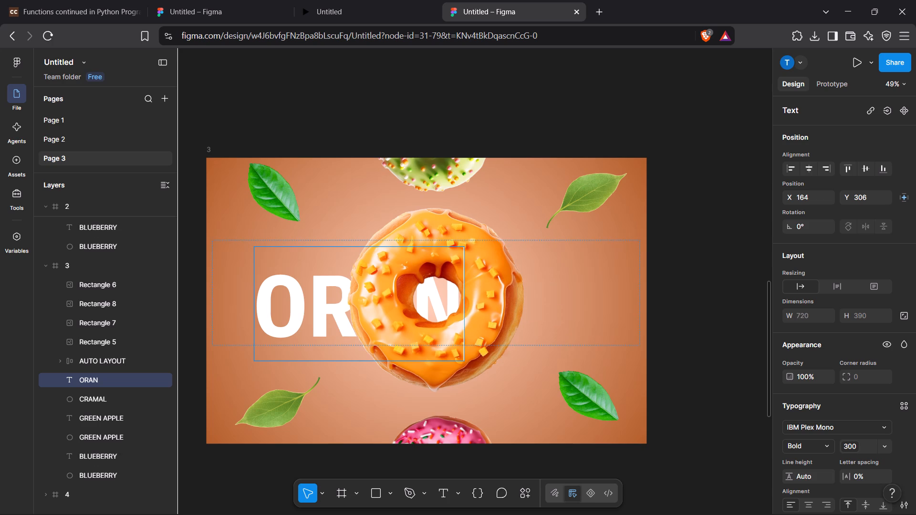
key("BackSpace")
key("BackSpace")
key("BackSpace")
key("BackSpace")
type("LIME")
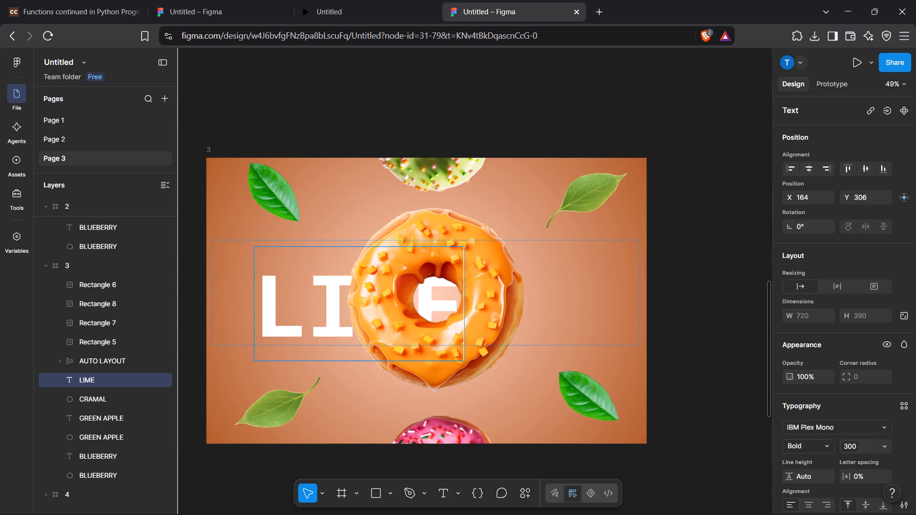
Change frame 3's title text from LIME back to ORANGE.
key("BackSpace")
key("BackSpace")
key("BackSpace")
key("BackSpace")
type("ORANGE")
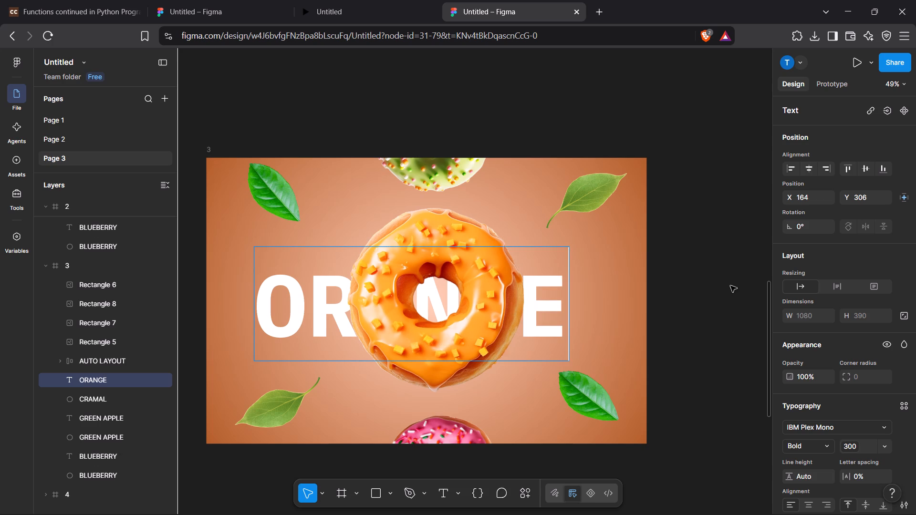
Move the ORANGE title text behind the donut in frame 3 to about X 222, Y 284.
left_click(715, 244)
left_click_drag(555, 261, 571, 216)
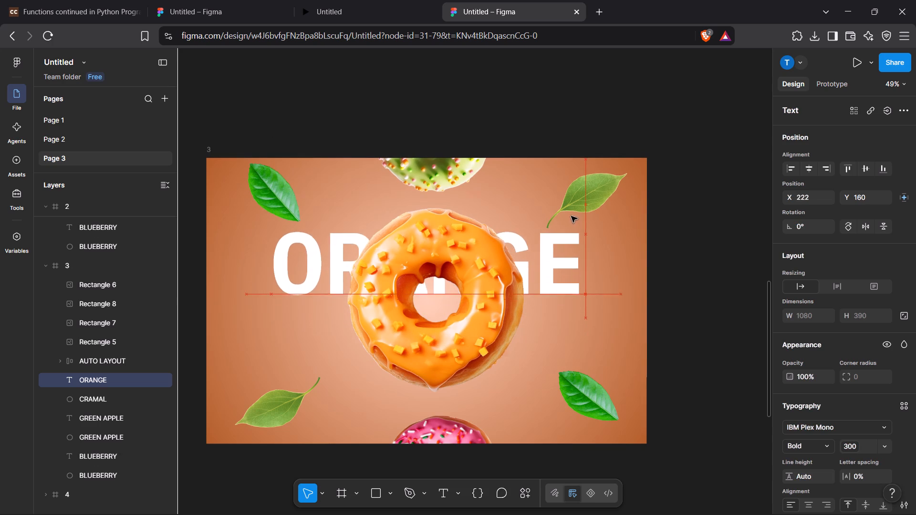
left_click_drag(571, 216, 575, 253)
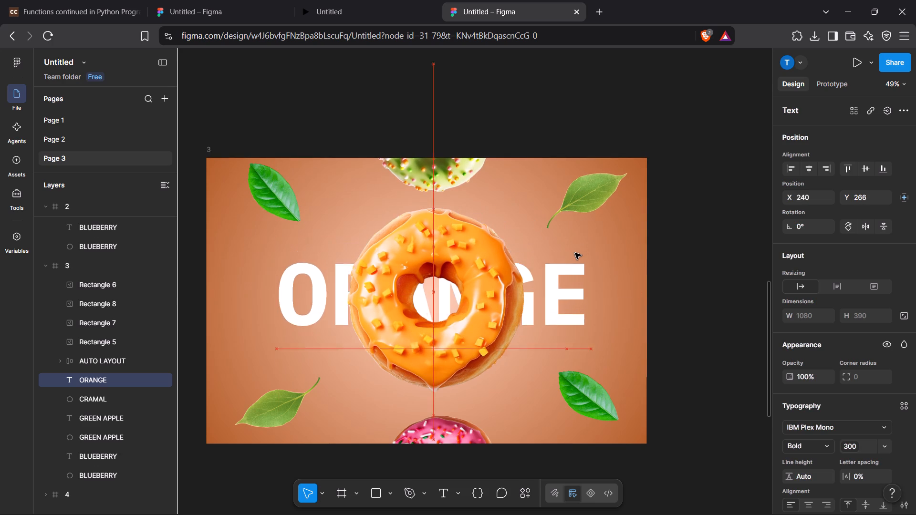
left_click_drag(575, 253, 572, 254)
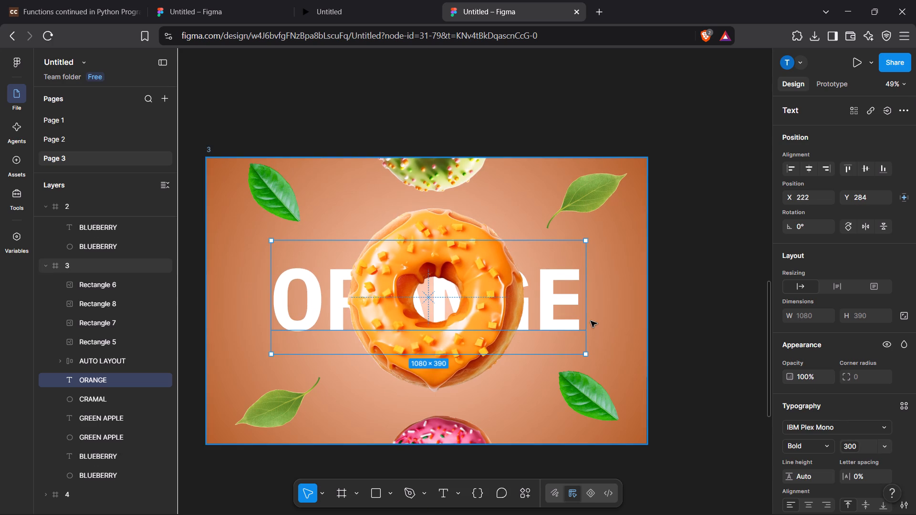
Enlarge the ORANGE title's text box in frame 3 to about 1138 × 396.
left_click_drag(585, 354, 618, 373)
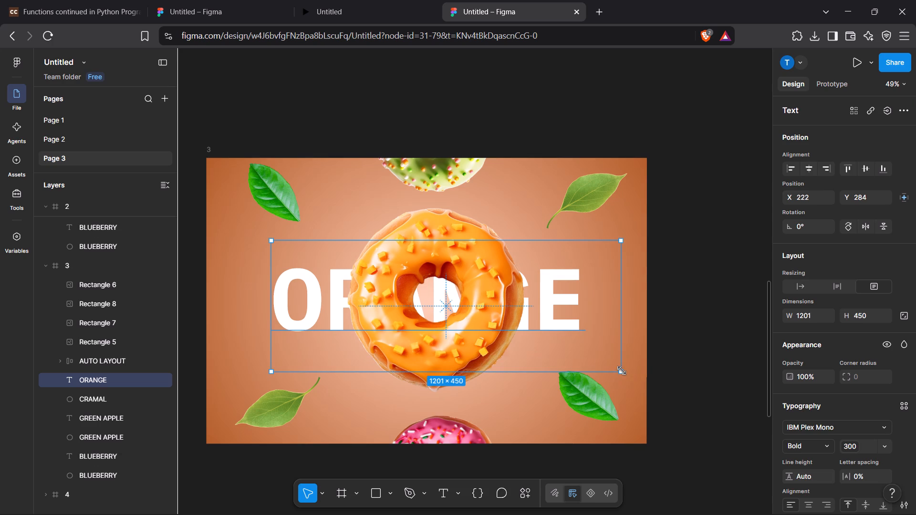
left_click_drag(622, 371, 603, 356)
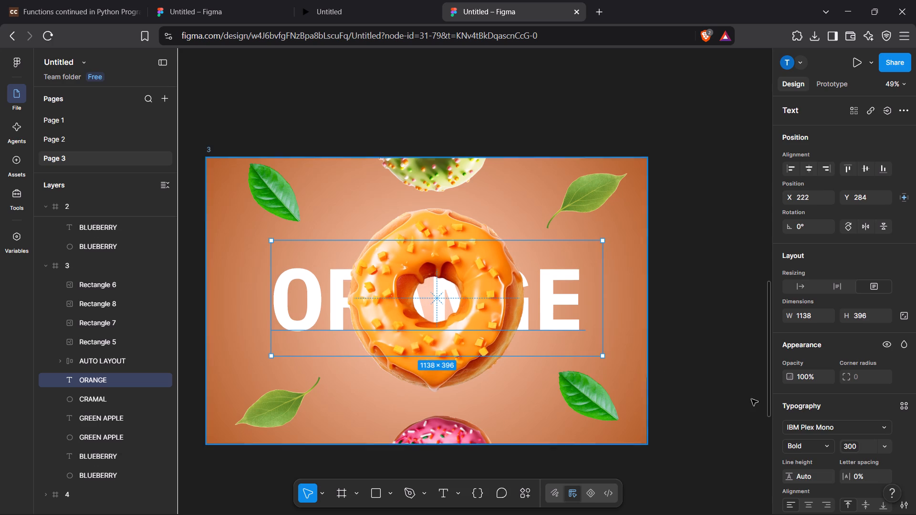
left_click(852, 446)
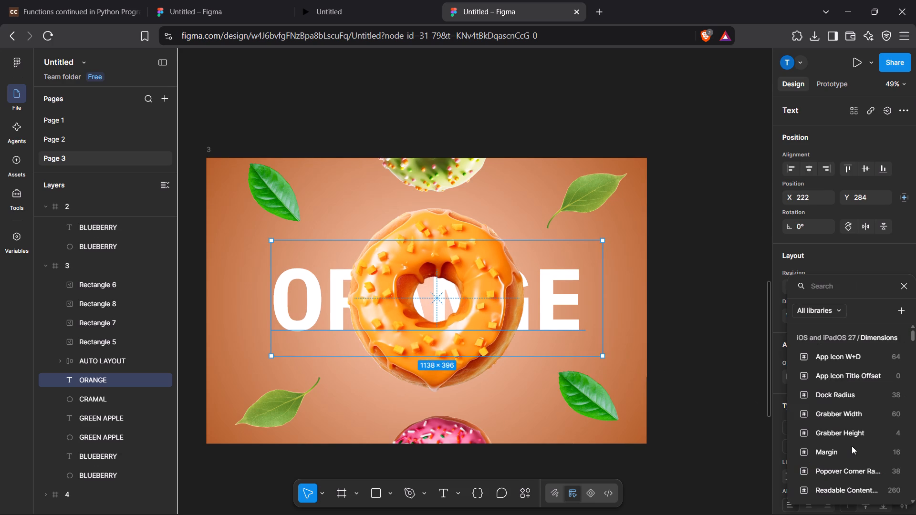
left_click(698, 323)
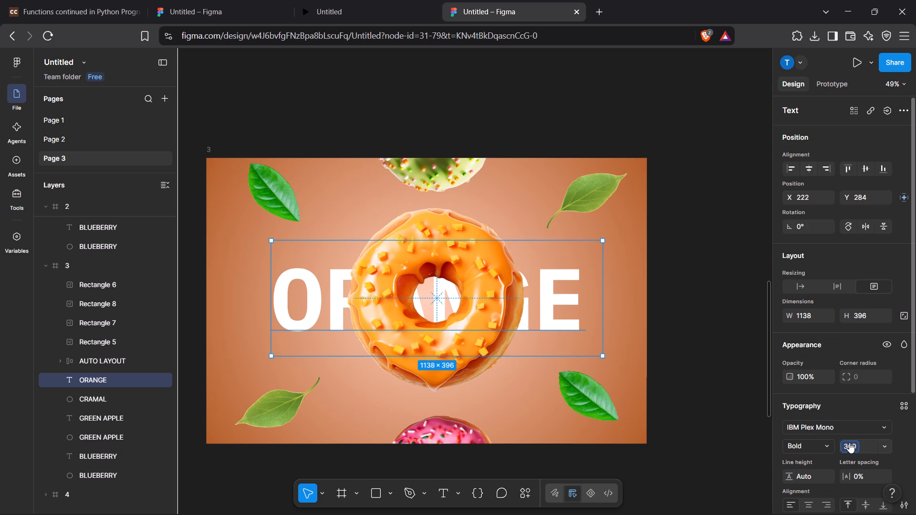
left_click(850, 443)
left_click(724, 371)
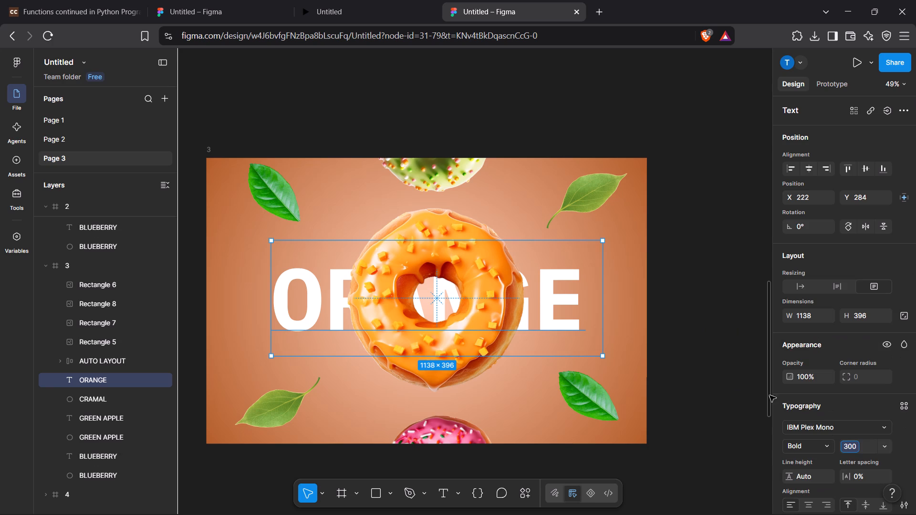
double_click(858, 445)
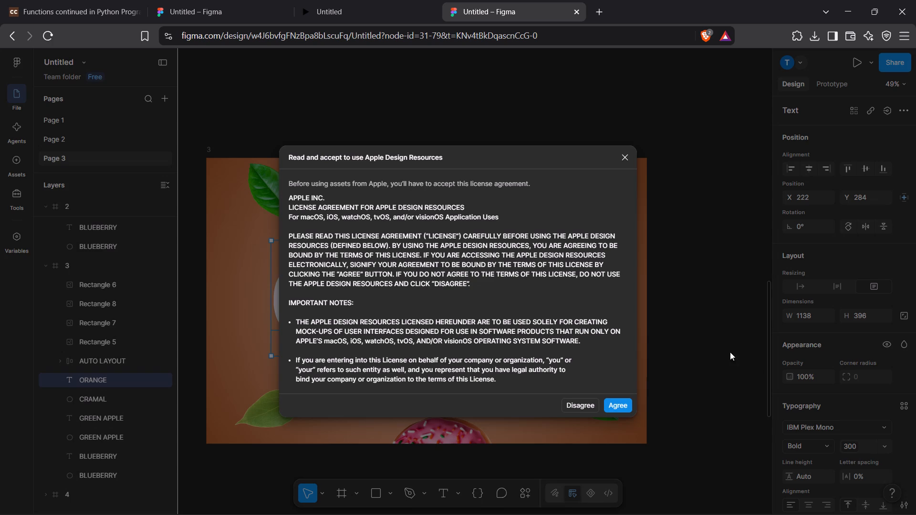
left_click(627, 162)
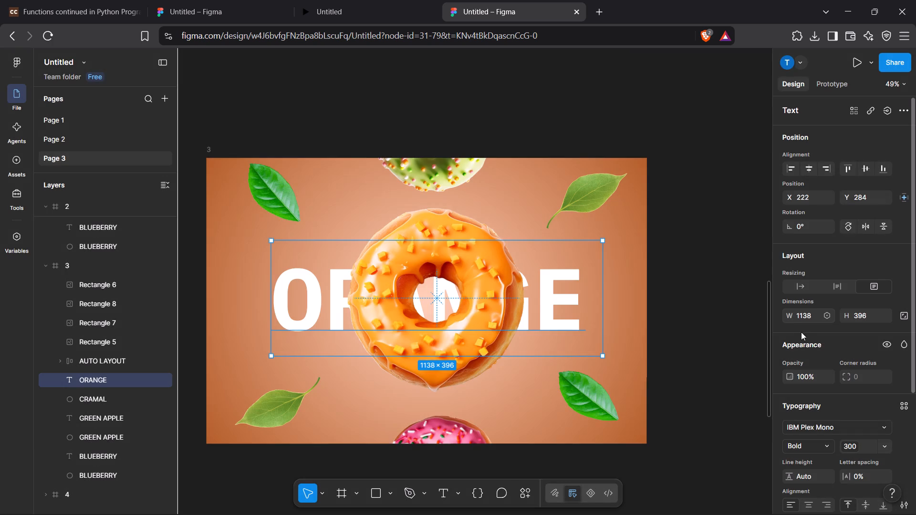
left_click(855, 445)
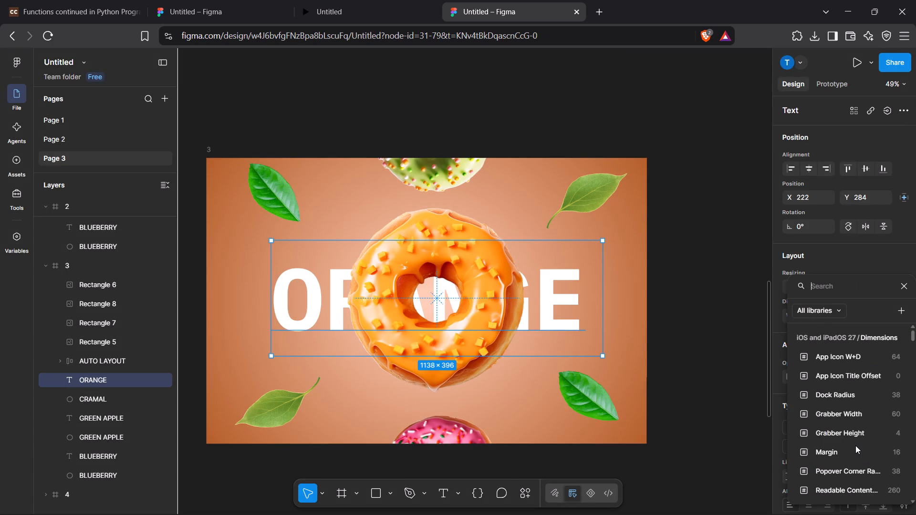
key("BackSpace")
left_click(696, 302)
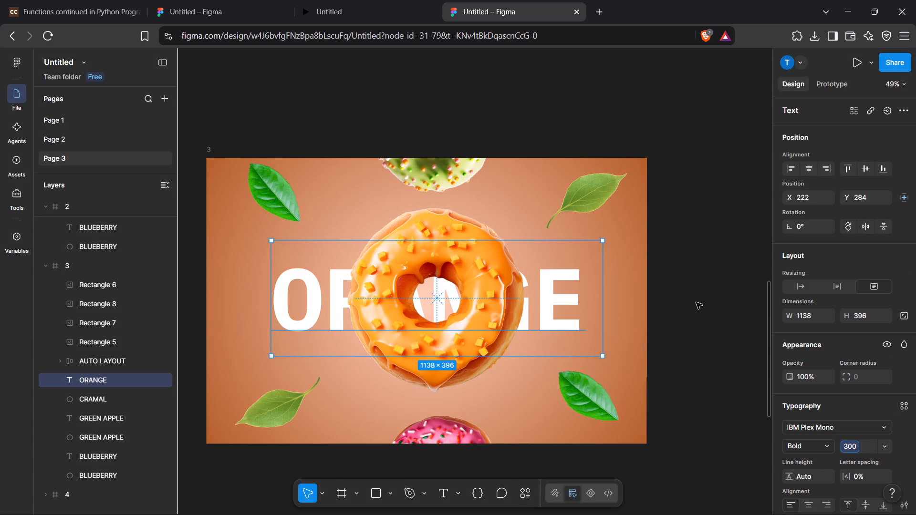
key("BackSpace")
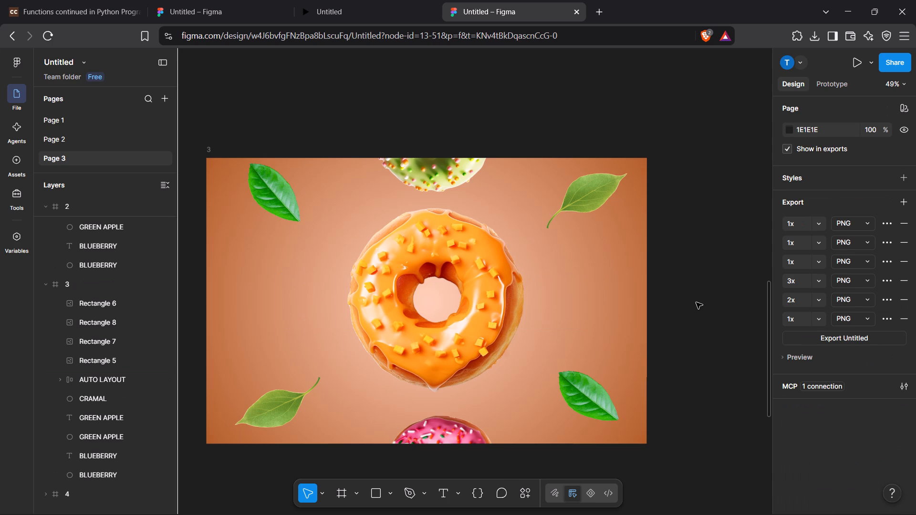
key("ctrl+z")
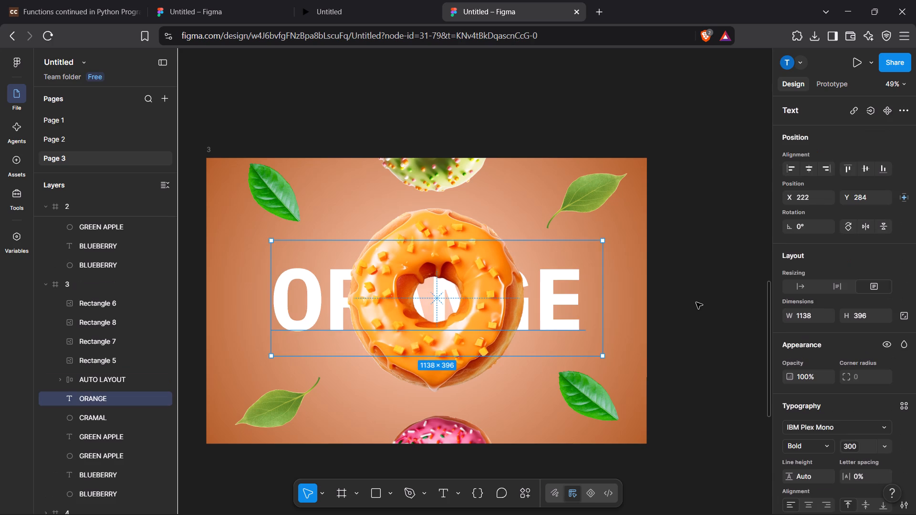
Set the ORANGE title's font size to 400 in frame 3.
left_click(868, 444)
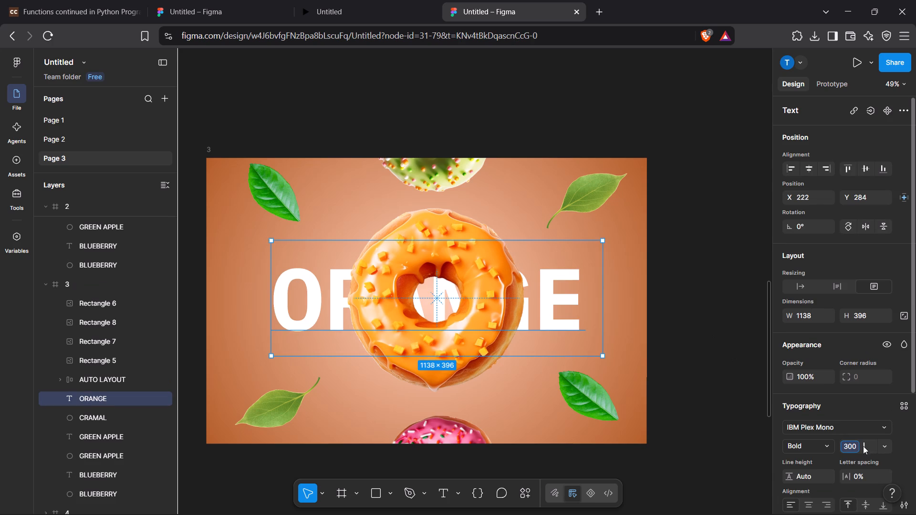
key("BackSpace")
key("2")
key("BackSpace")
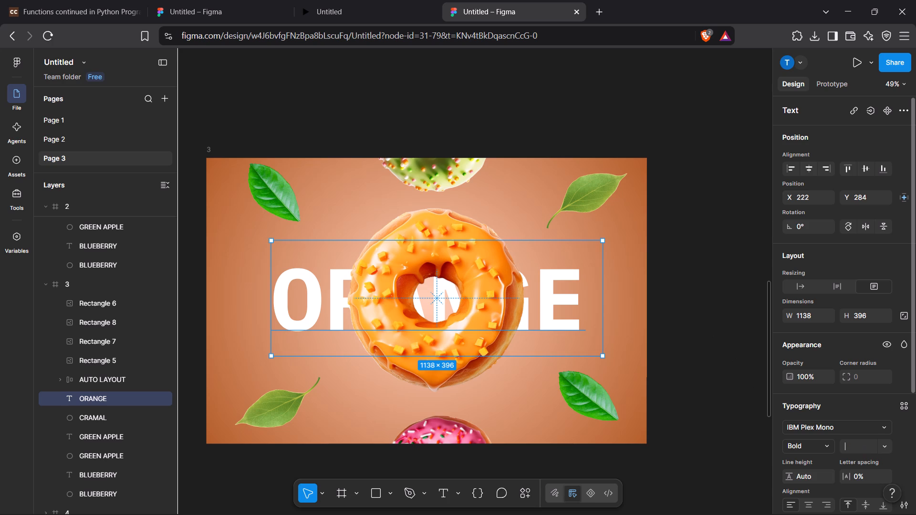
type("400")
left_click(691, 355)
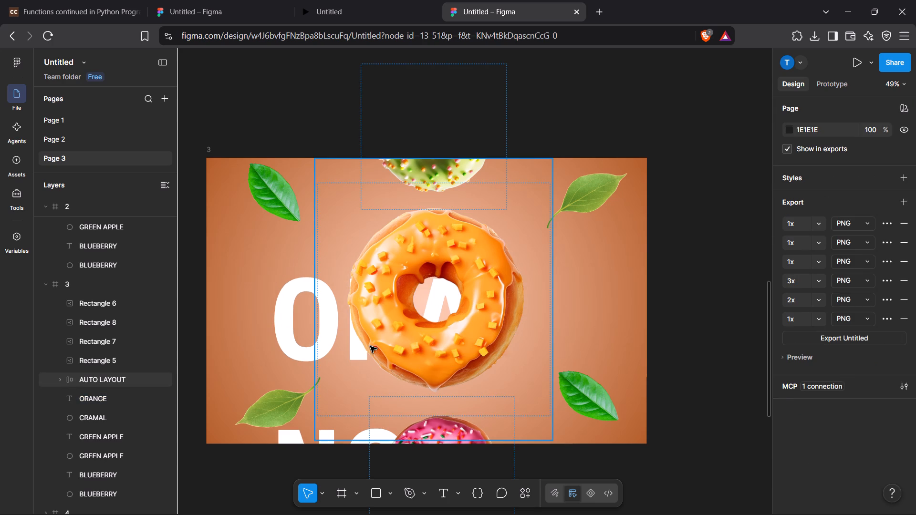
Widen the ORANGE title's text box in frame 3 to about 1623 × 372 so the word fits on one line.
left_click(368, 344)
left_click(298, 328)
left_click_drag(298, 328, 287, 286)
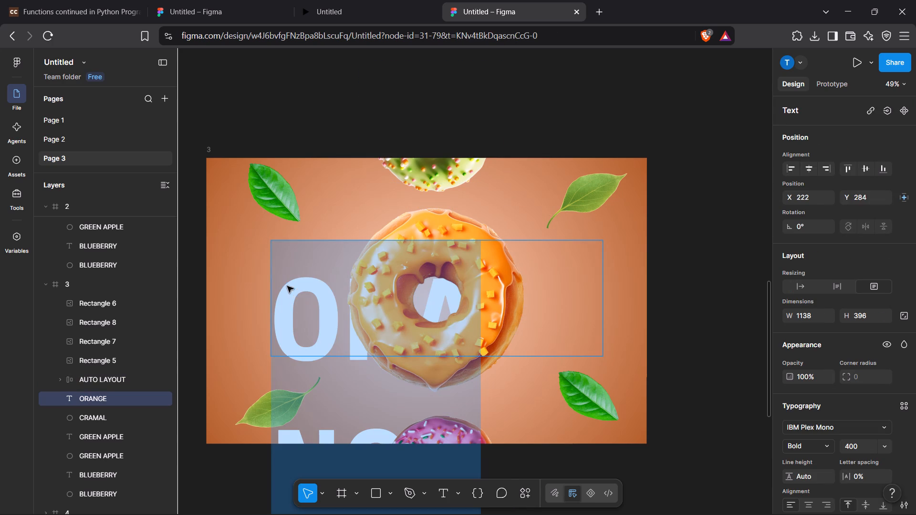
left_click_drag(287, 286, 287, 287)
left_click(586, 307)
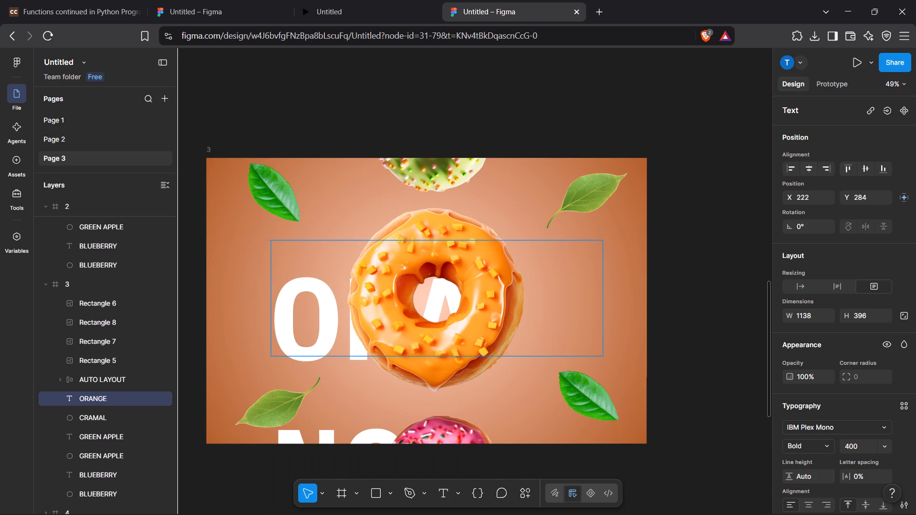
left_click(702, 322)
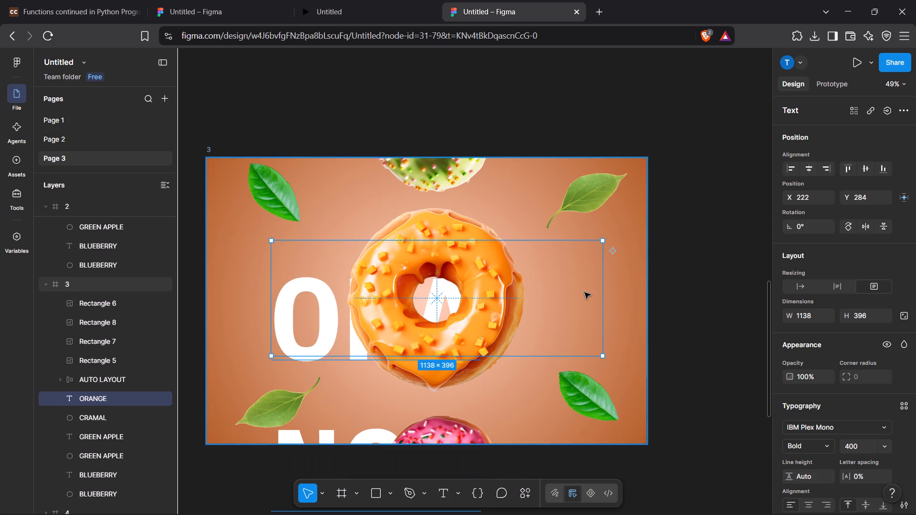
left_click_drag(601, 356, 663, 352)
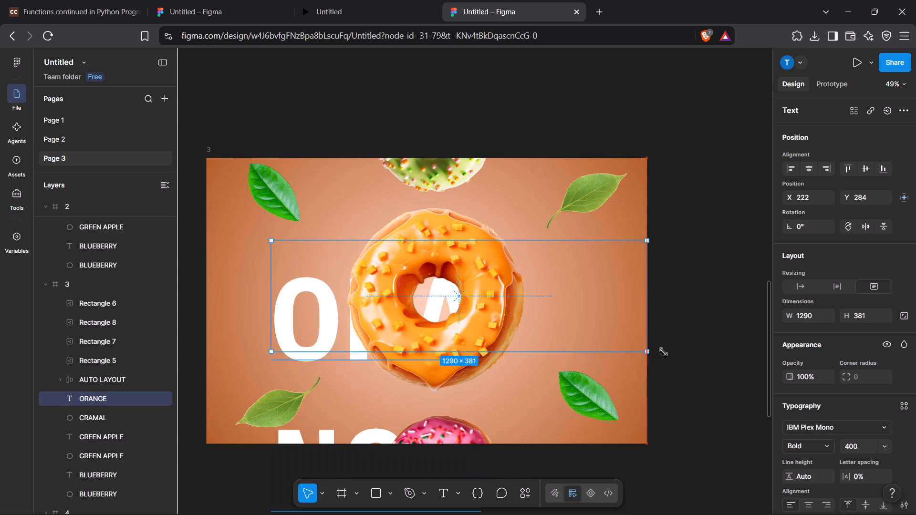
left_click_drag(663, 352, 744, 348)
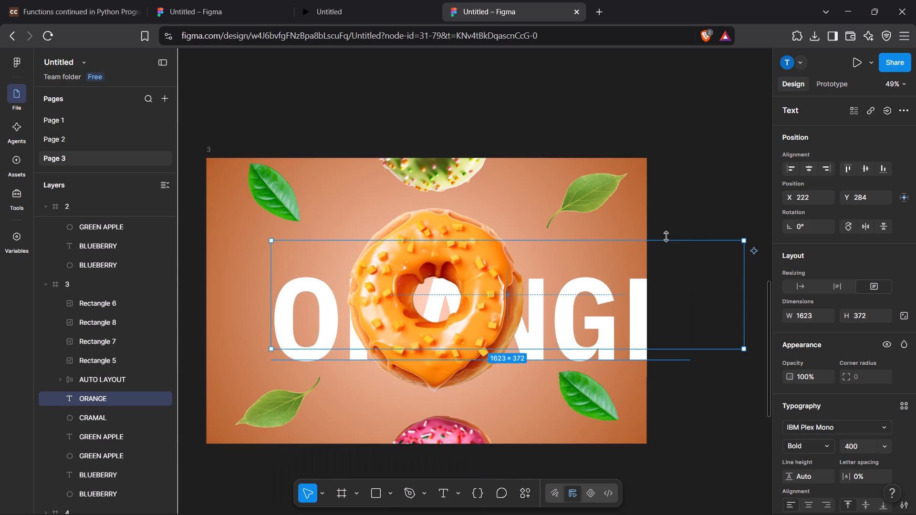
Move the enlarged ORANGE title behind the donut in frame 3 to about X 62, Y 219.
left_click_drag(678, 250, 625, 240)
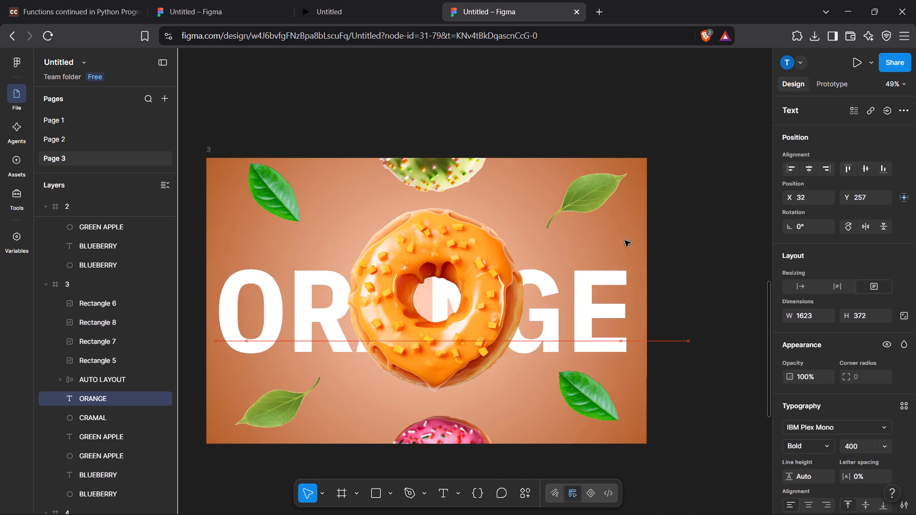
left_click_drag(625, 240, 629, 248)
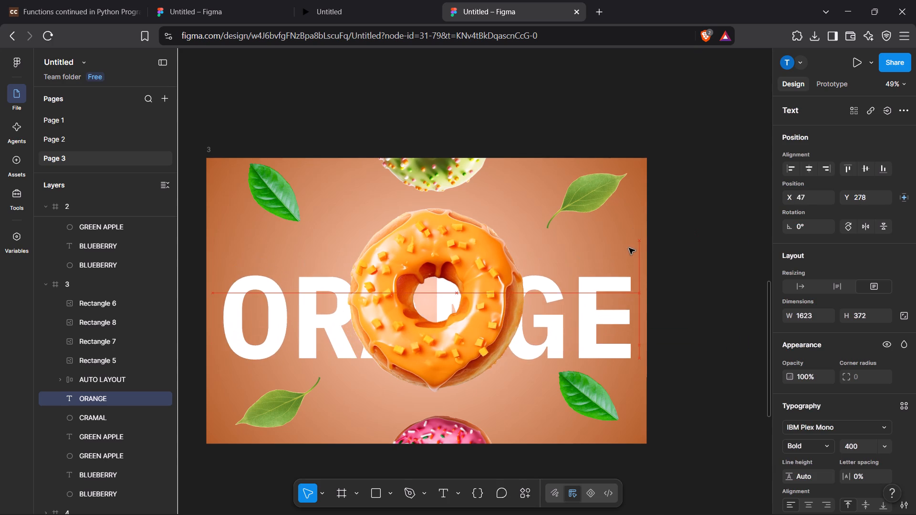
left_click_drag(629, 248, 629, 231)
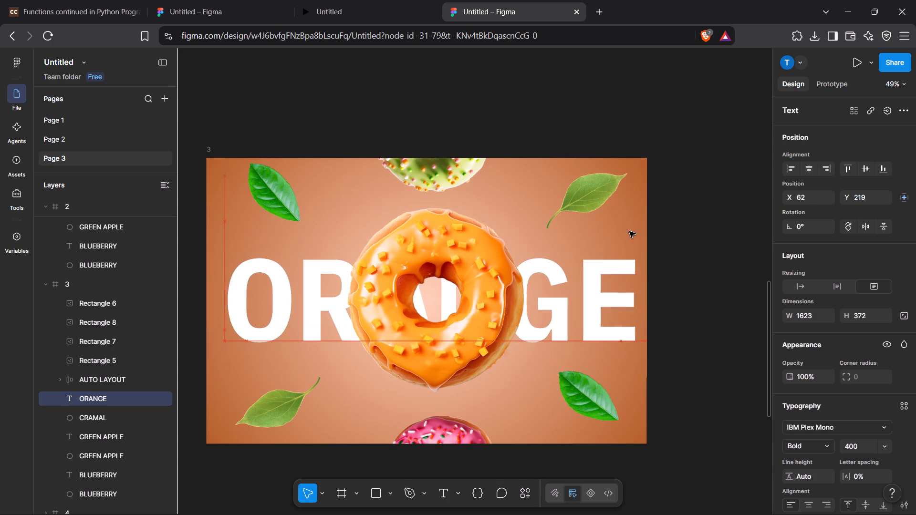
left_click_drag(629, 231, 632, 230)
left_click(644, 115)
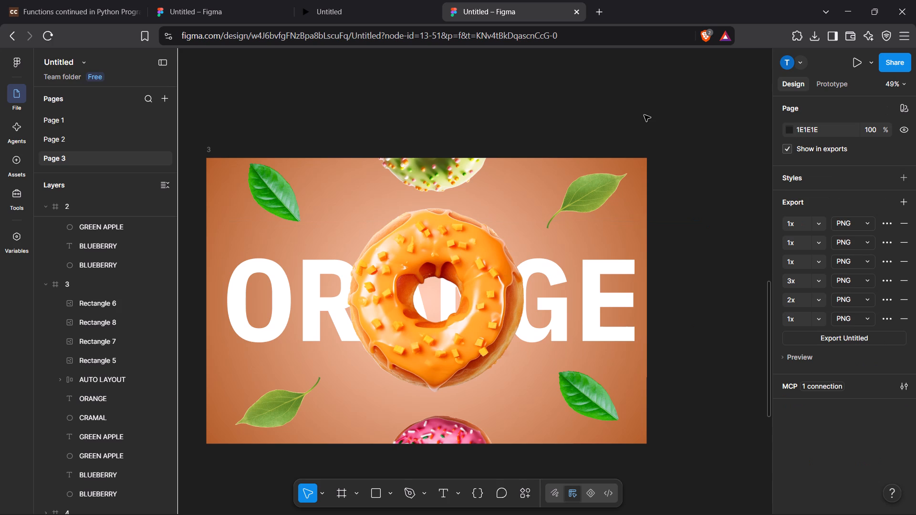
Resize the GREEN APPLE title's text box in frame 2, pulling its left edge in to the frame edge and extending its right edge.
scroll(644, 115, "up", 6)
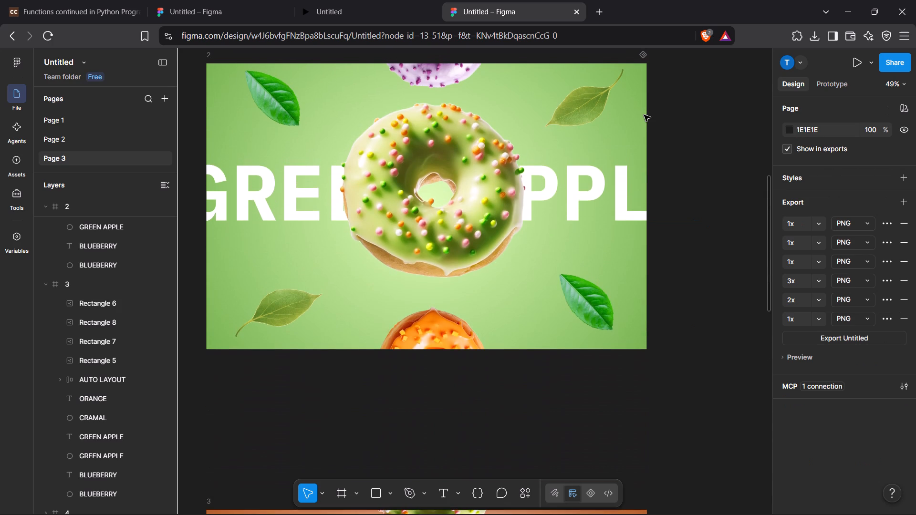
left_click(577, 188)
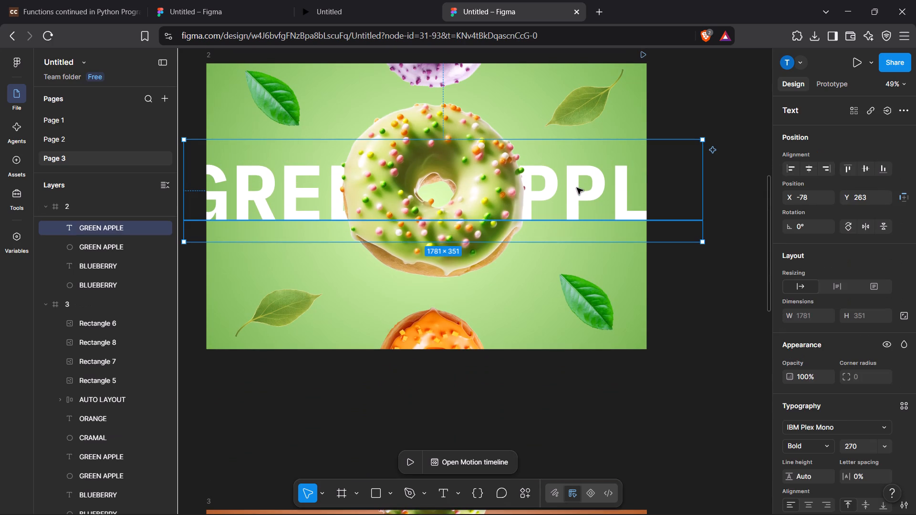
left_click_drag(184, 243, 204, 243)
left_click_drag(703, 245, 736, 241)
left_click(708, 115)
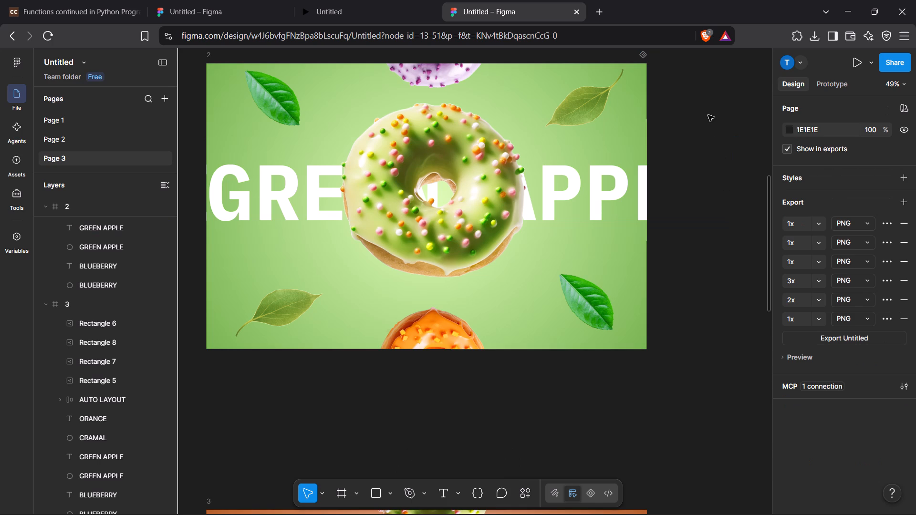
Compare how the titles are styled and fitted across the donut frames, from the BLUEBERRY frame down to frame 4.
scroll(708, 115, "up", 2)
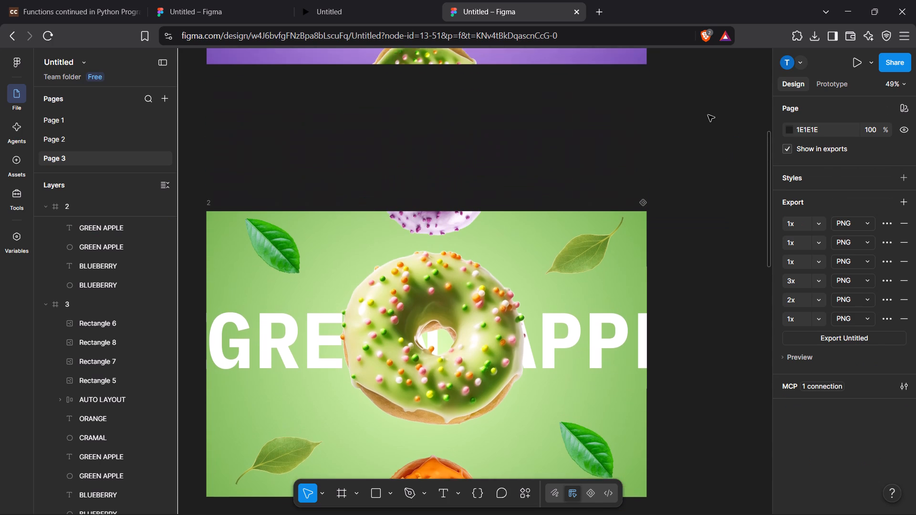
scroll(708, 115, "up", 4)
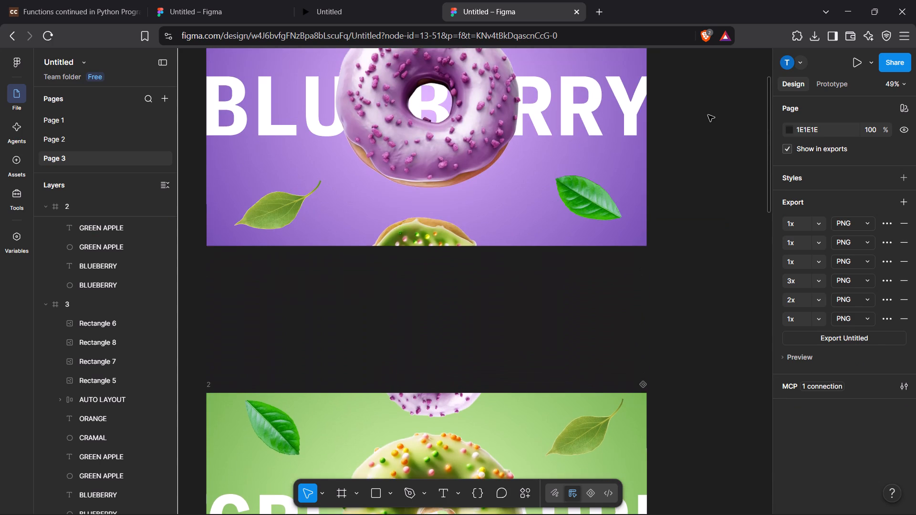
scroll(708, 115, "down", 4)
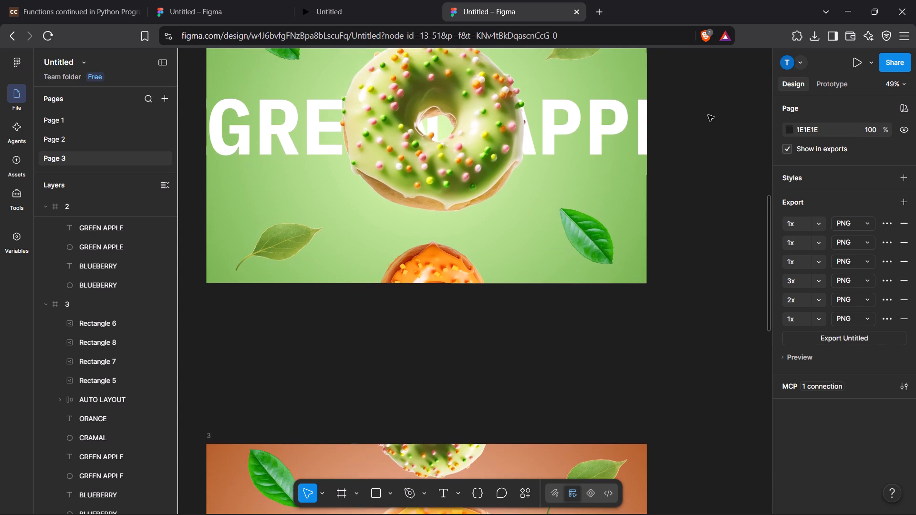
scroll(708, 115, "down", 8)
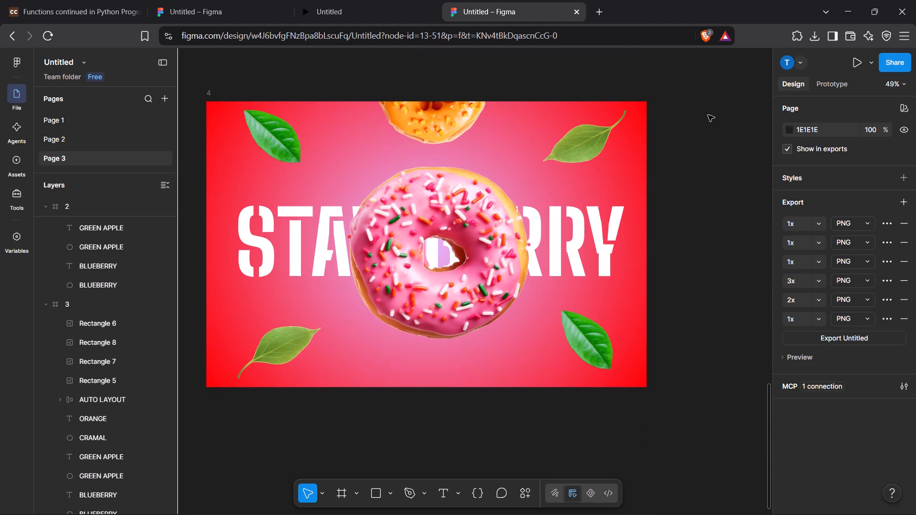
scroll(708, 115, "down", 1)
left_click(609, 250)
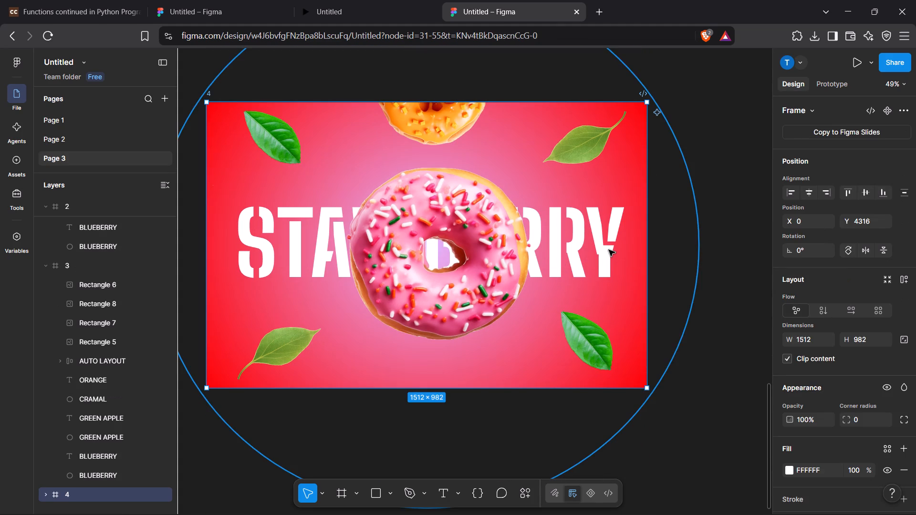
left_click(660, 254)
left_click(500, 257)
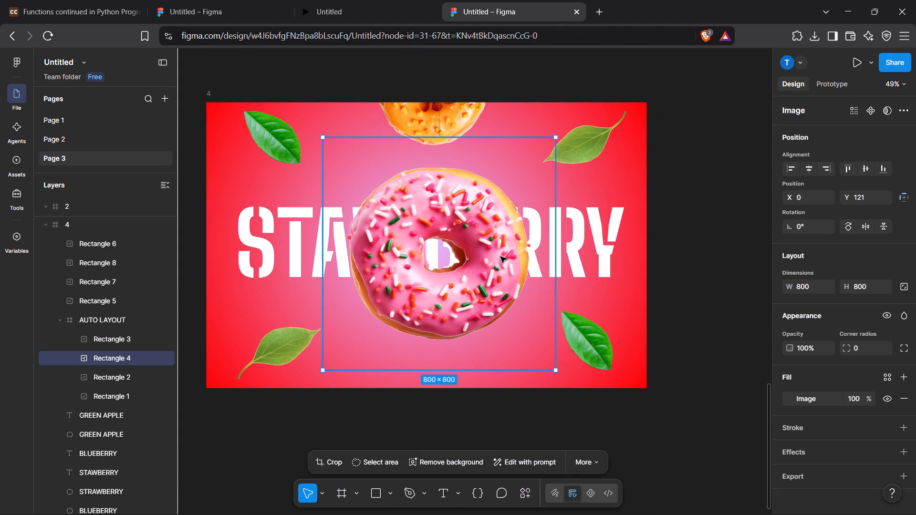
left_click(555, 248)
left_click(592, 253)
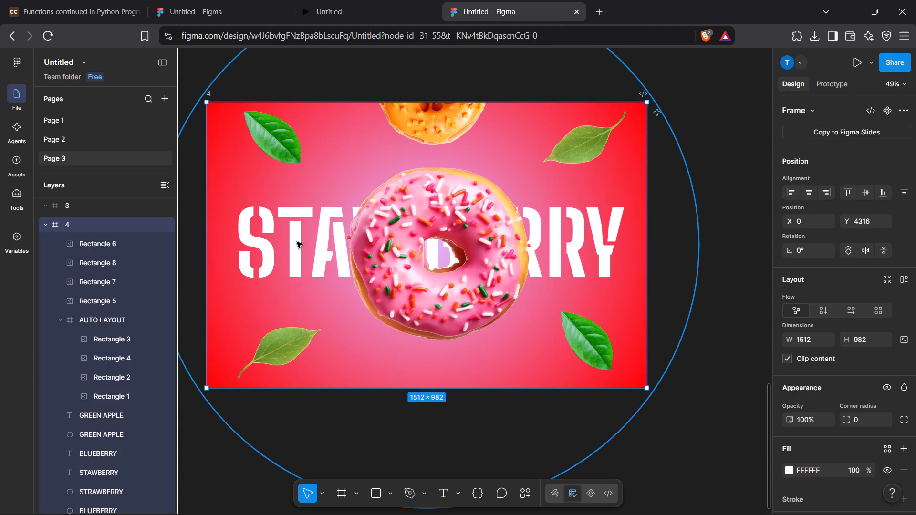
Move the transparent GREEN APPLE ellipse in frame 4 to about X -156, Y -399.
left_click(297, 242)
left_click(297, 242)
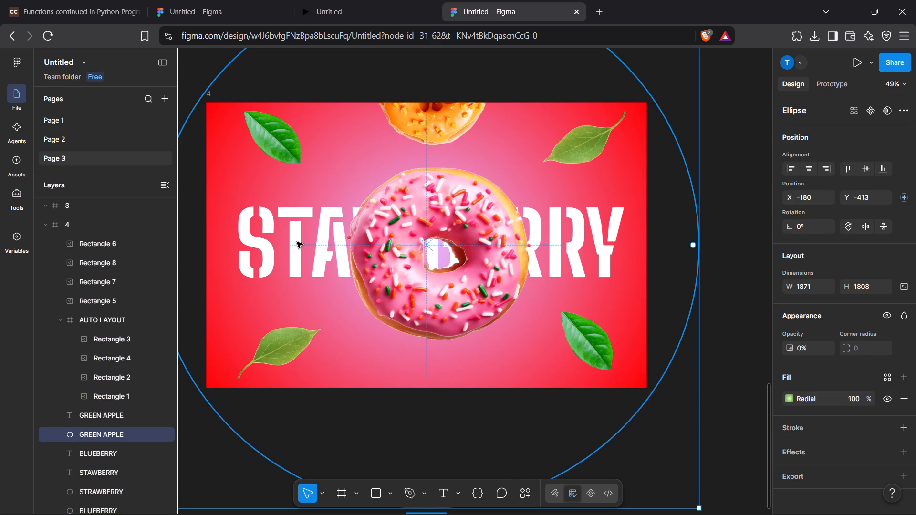
left_click(272, 237)
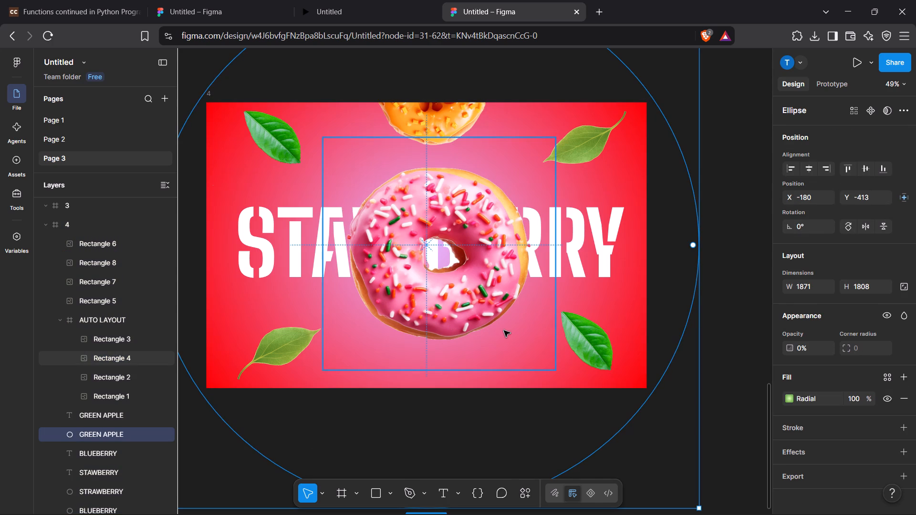
left_click_drag(487, 272, 487, 263)
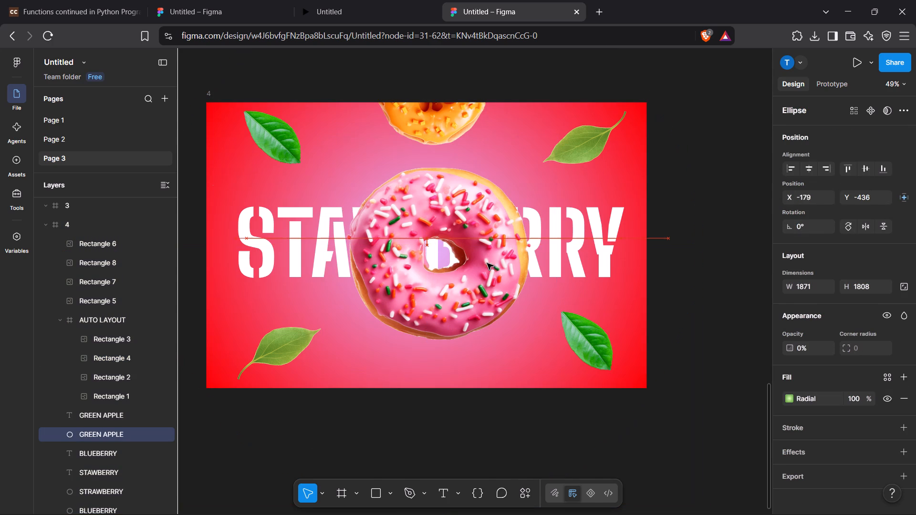
left_click_drag(487, 263, 492, 276)
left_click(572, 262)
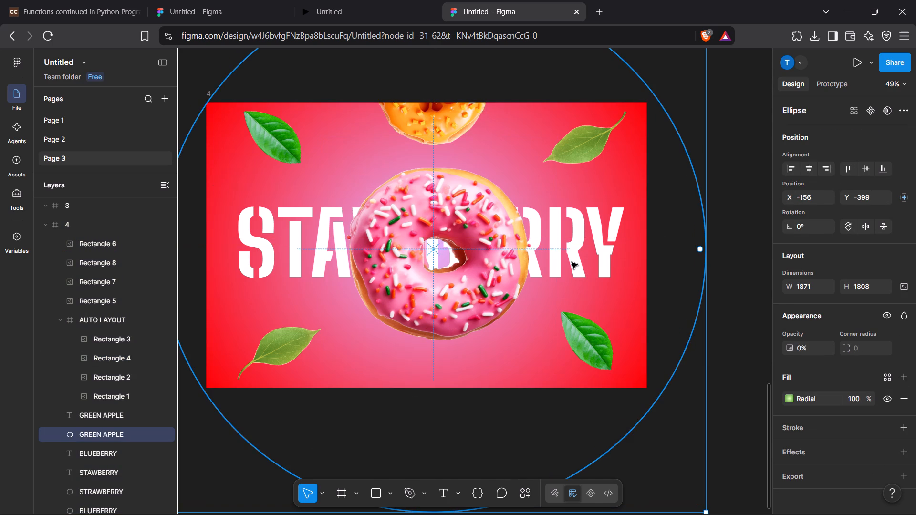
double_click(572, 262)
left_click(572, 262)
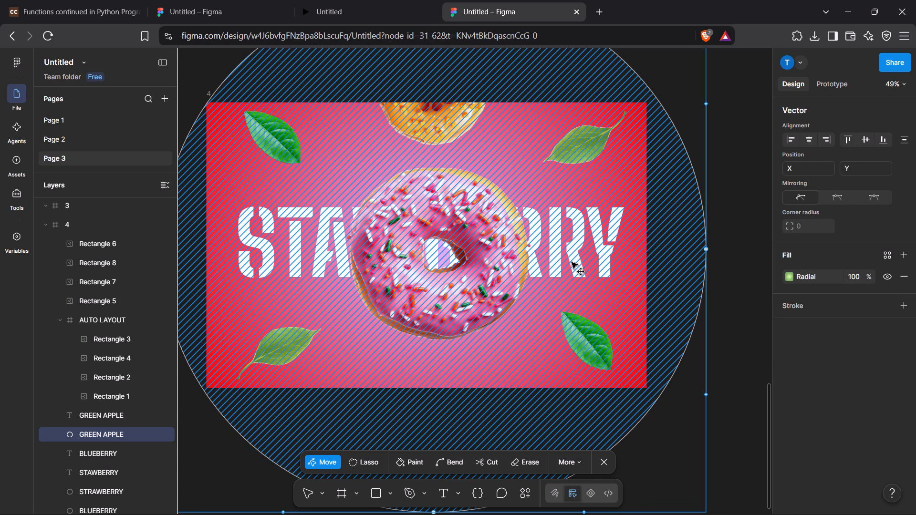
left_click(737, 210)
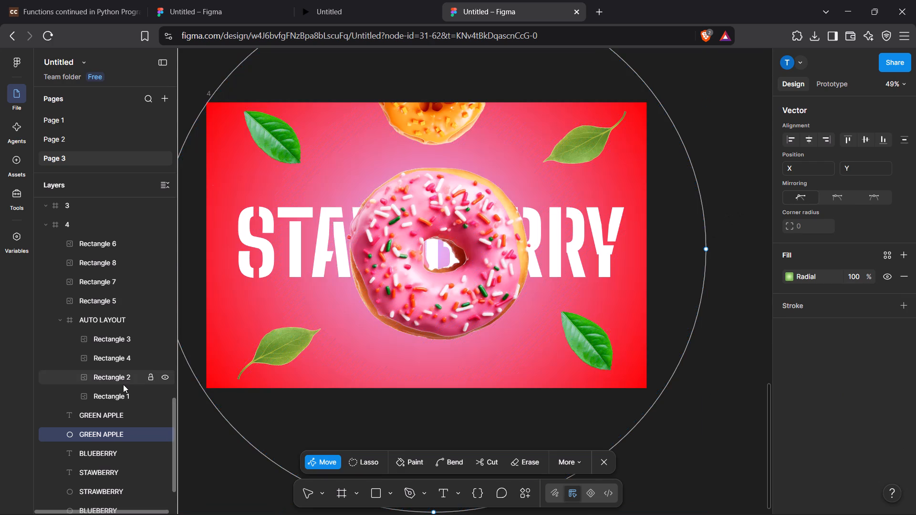
Look through frame 4's stacked GREEN APPLE, BLUEBERRY and STAWBERRY layers to identify the one holding the visible title.
scroll(123, 384, "down", 1)
left_click(123, 381)
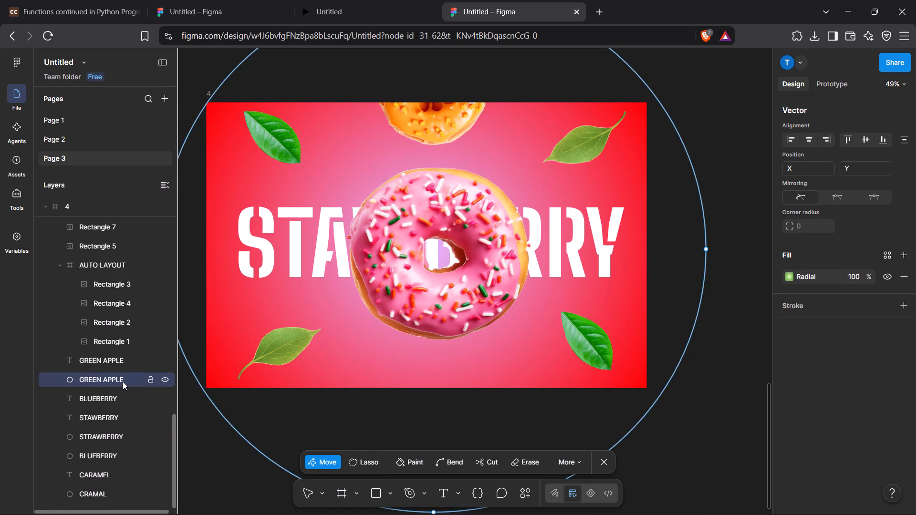
scroll(123, 381, "down", 1)
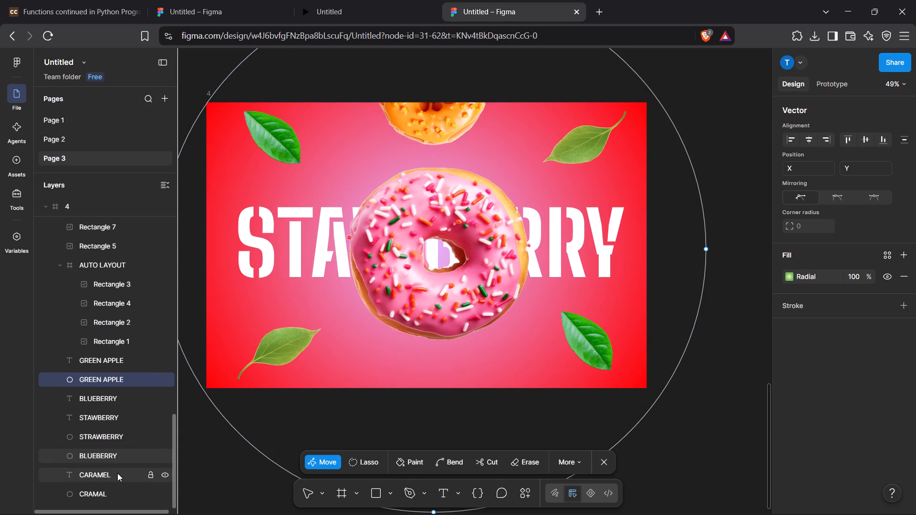
left_click(123, 422)
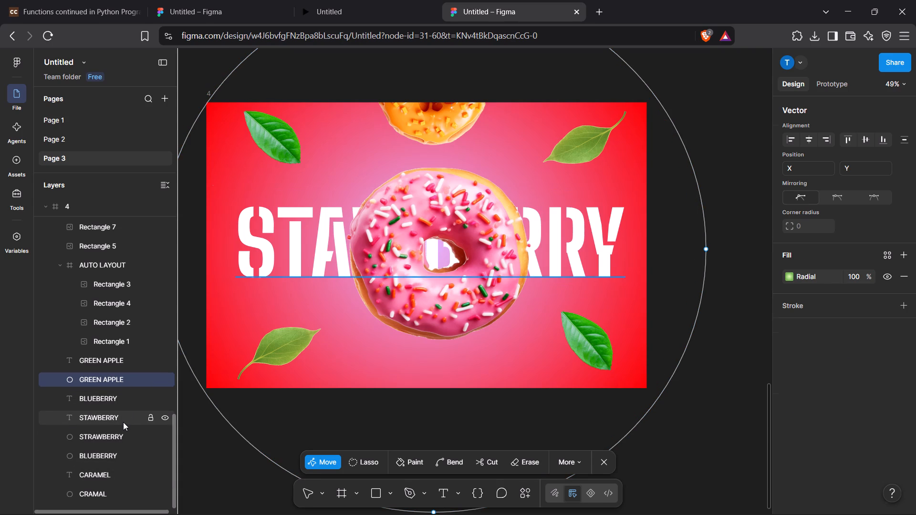
double_click(612, 251)
left_click(612, 251)
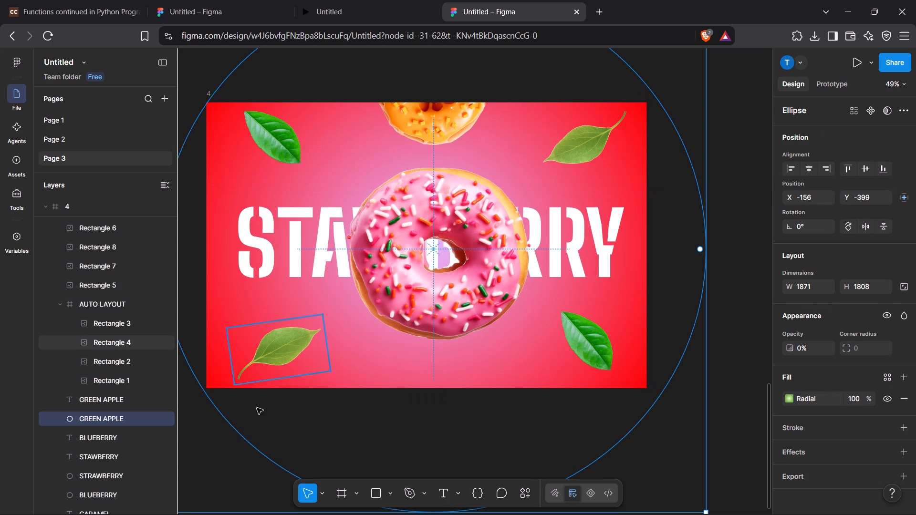
left_click(133, 441)
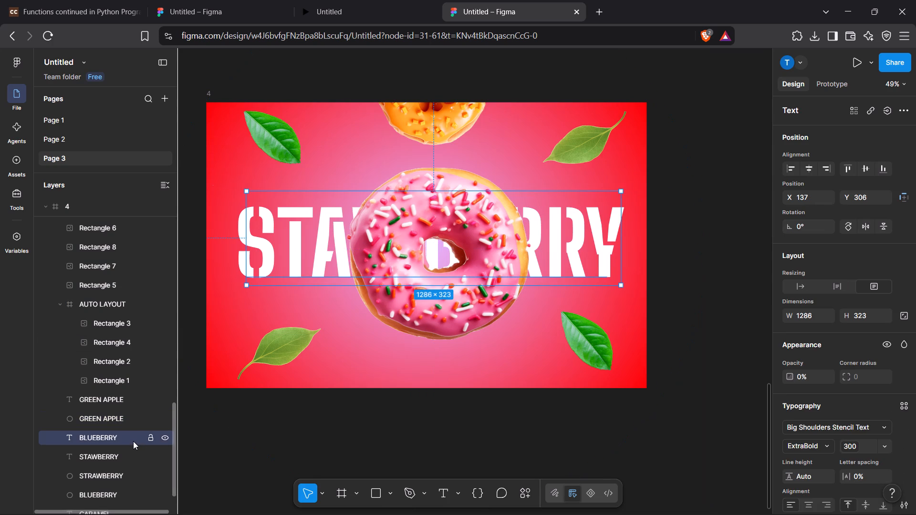
left_click(132, 424)
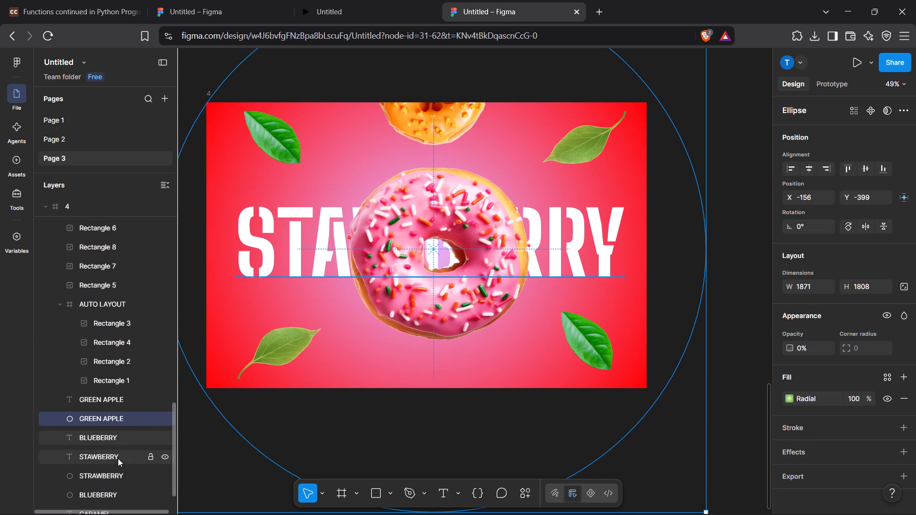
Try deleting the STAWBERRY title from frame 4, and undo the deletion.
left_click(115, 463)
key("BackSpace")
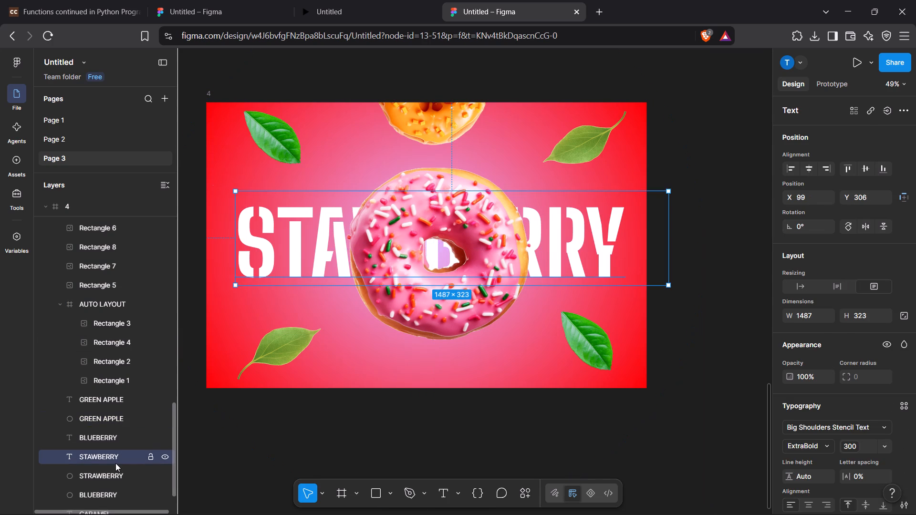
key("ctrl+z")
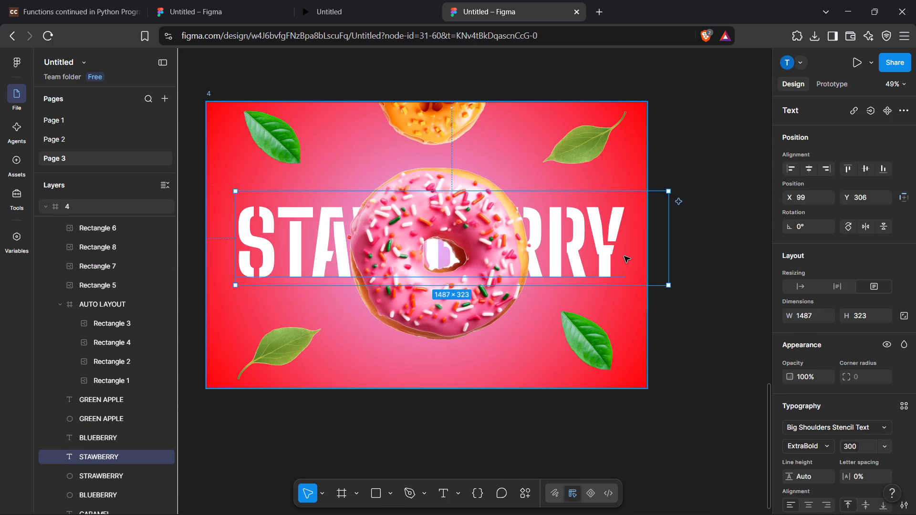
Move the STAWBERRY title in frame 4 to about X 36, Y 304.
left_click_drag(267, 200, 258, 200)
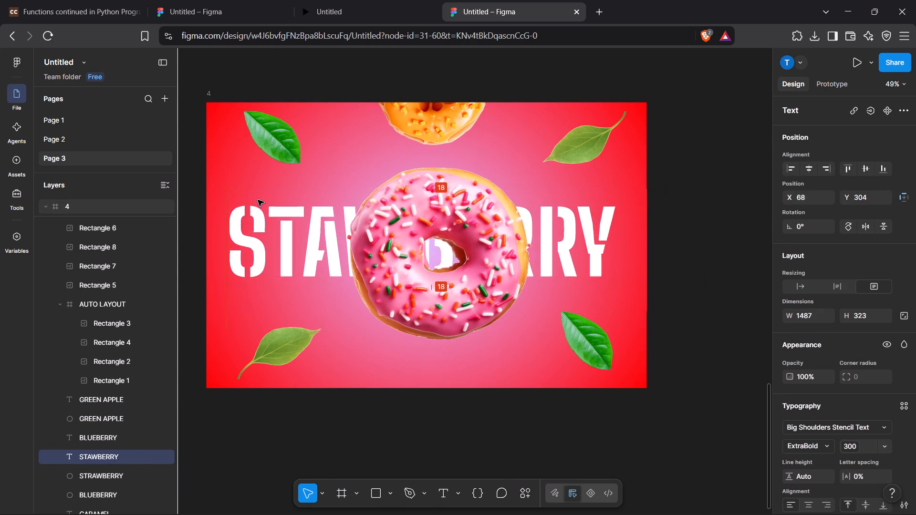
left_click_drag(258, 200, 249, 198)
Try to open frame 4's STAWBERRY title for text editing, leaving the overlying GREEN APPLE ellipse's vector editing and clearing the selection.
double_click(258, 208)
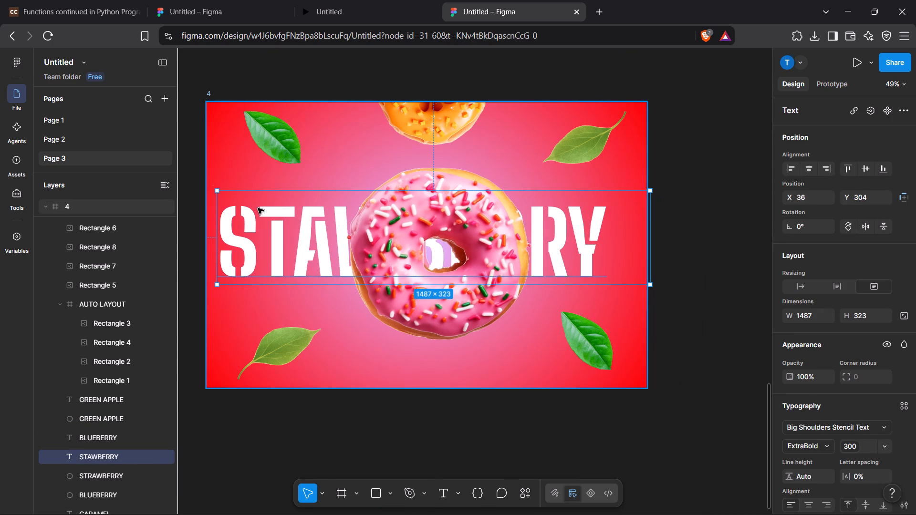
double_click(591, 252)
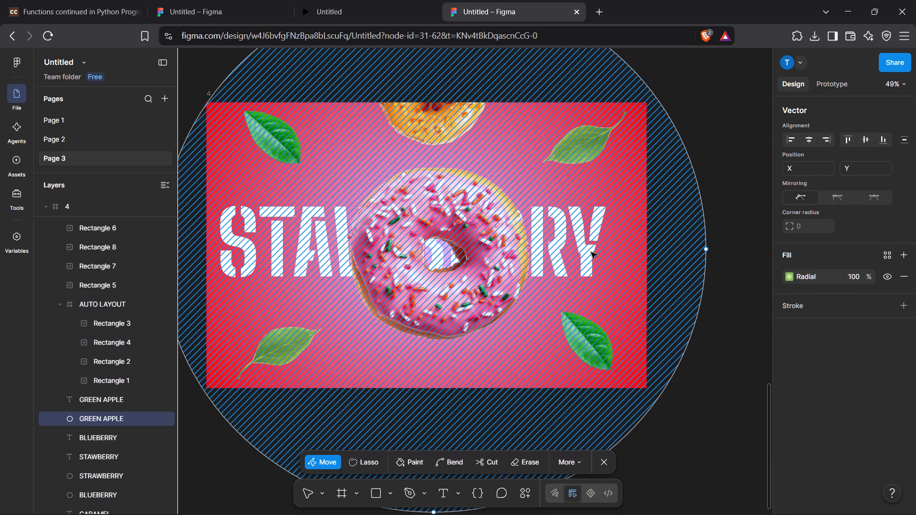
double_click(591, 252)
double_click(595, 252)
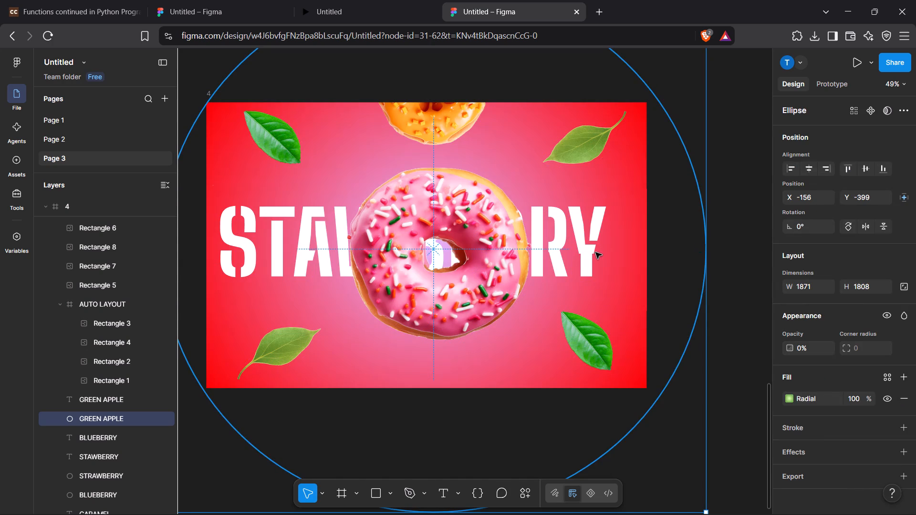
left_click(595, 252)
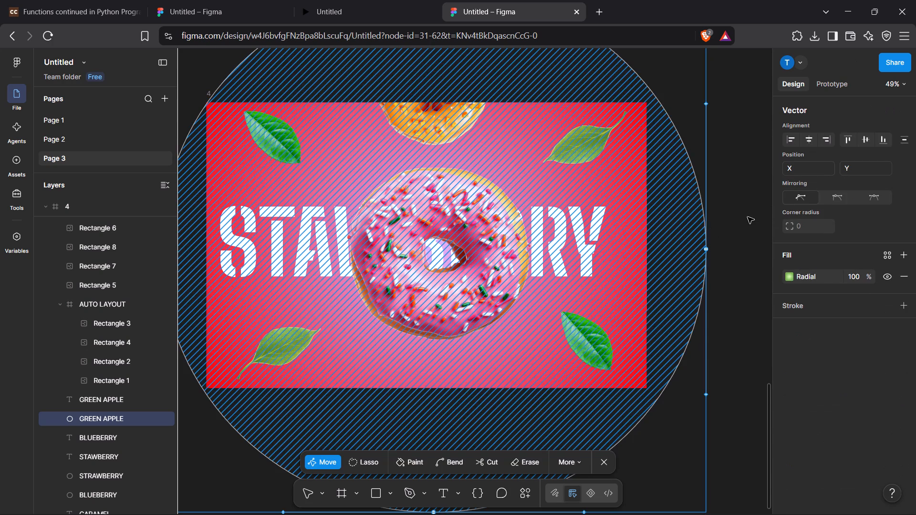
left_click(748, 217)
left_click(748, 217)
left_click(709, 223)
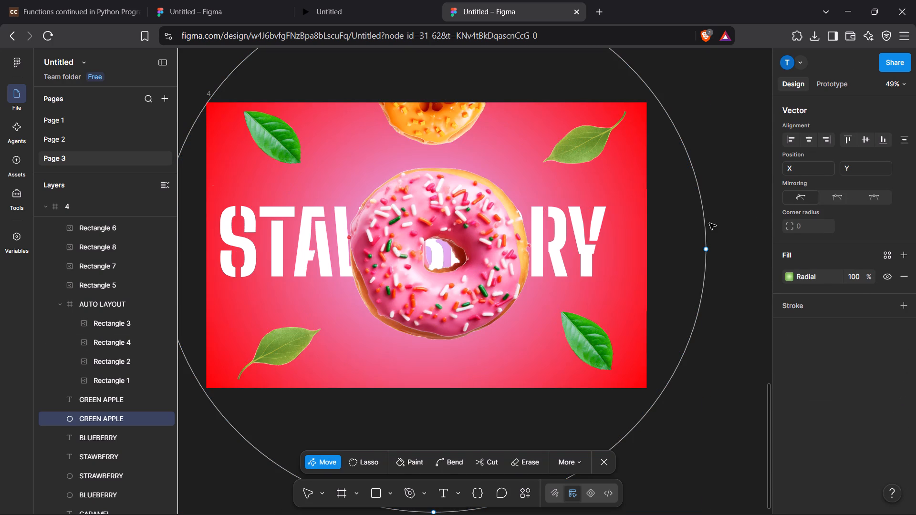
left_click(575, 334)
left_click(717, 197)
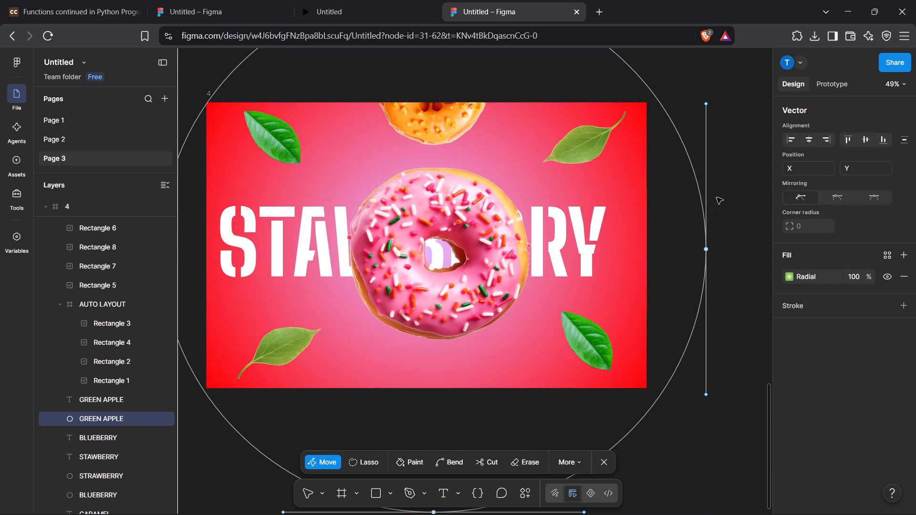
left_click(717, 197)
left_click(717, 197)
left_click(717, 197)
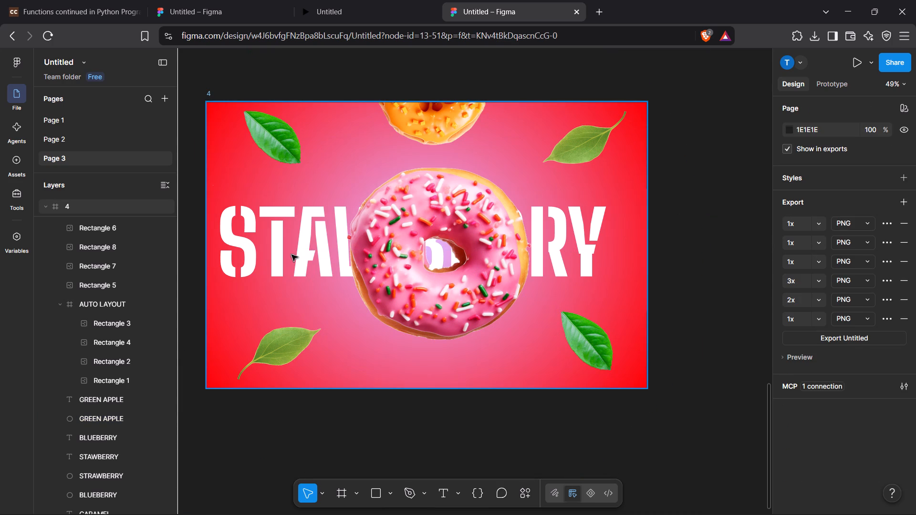
Move the transparent GREEN APPLE ellipse in frame 4 to about X -156, Y -383.
double_click(261, 235)
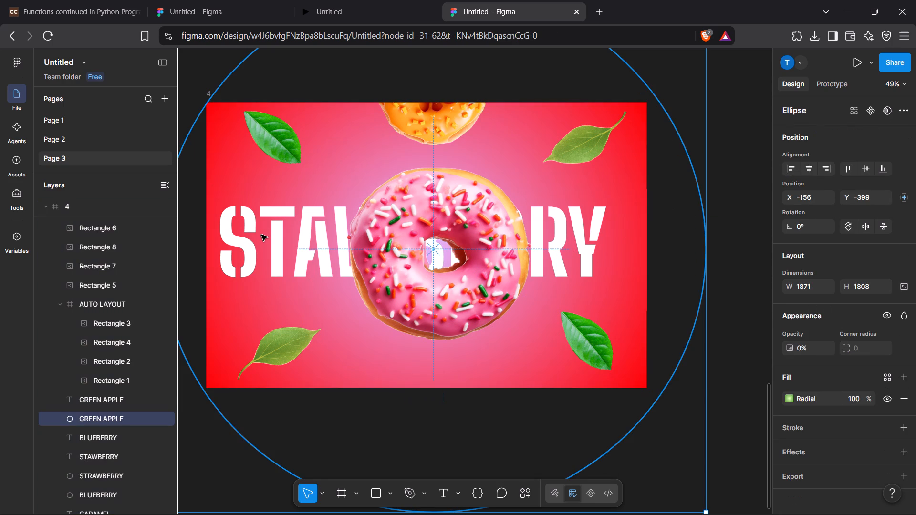
left_click(261, 235)
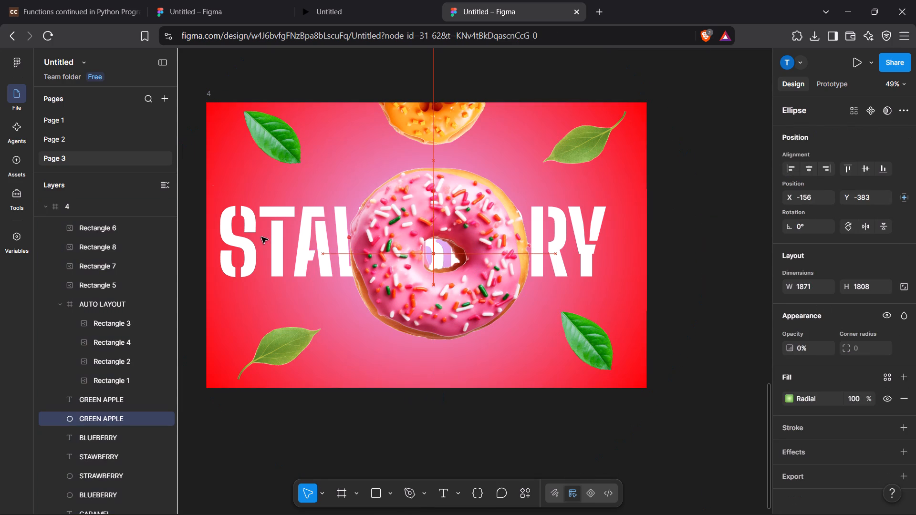
left_click(355, 444)
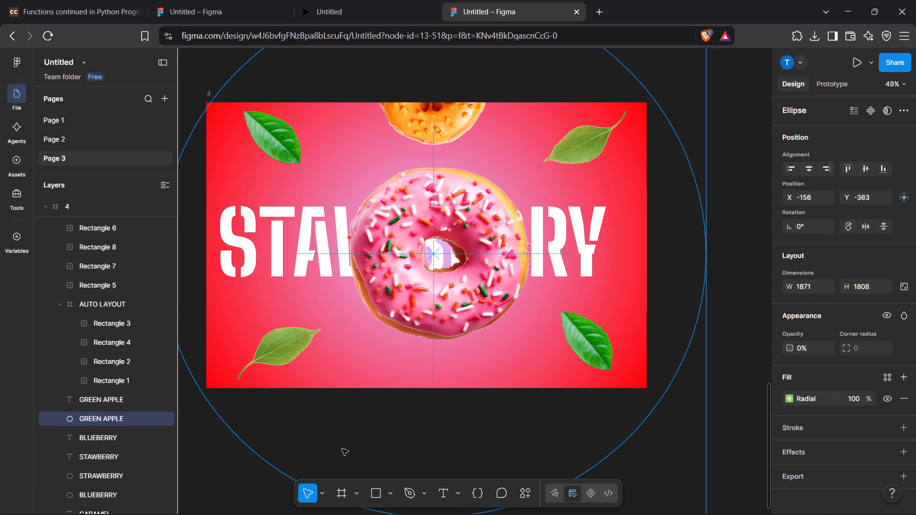
left_click(255, 475)
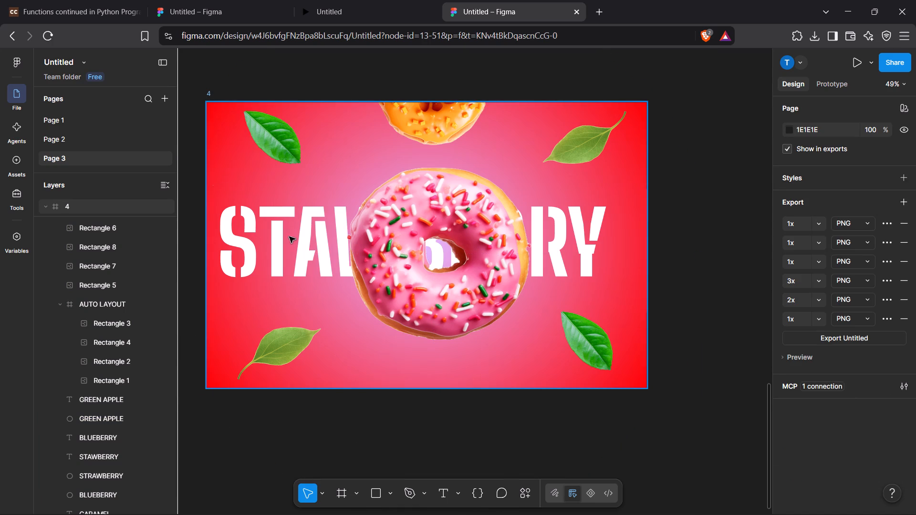
Examine frame 4's available commands, properties and nested layers for a way to reach the STAWBERRY title.
left_click(286, 243)
right_click(286, 243)
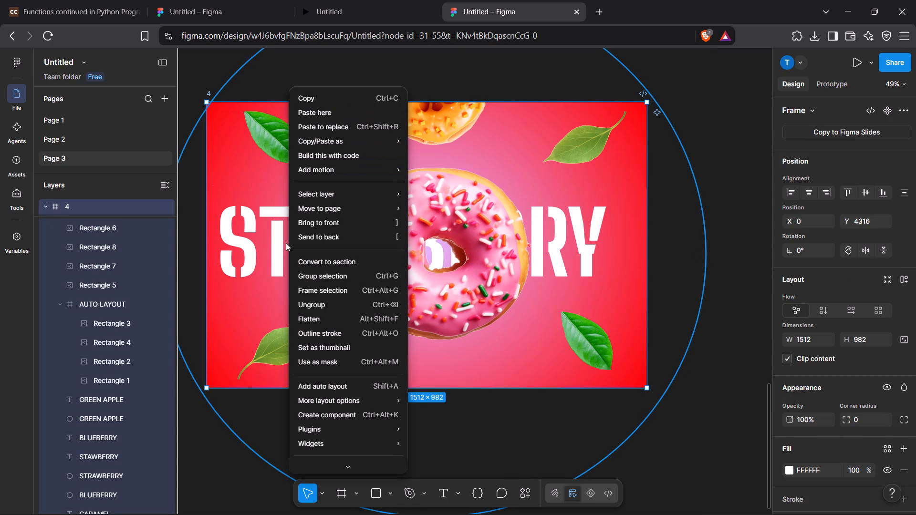
left_click(730, 248)
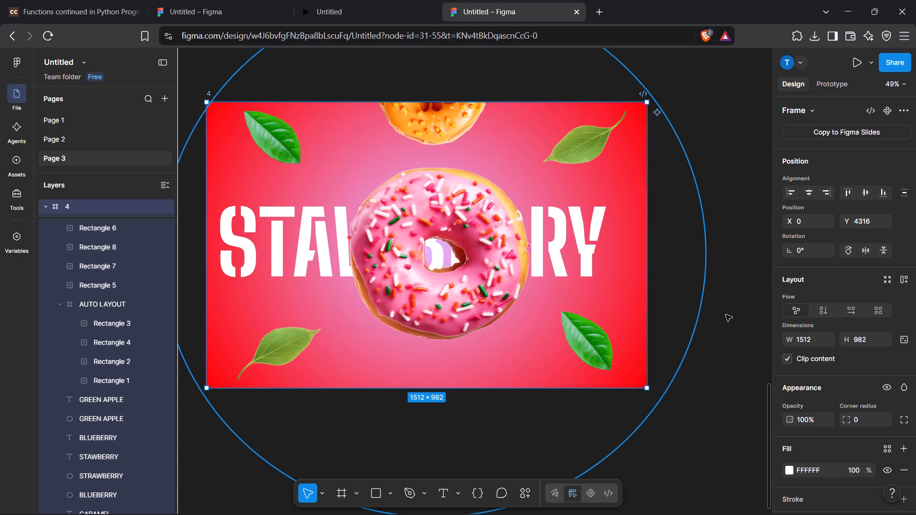
scroll(747, 412, "down", 1)
scroll(789, 411, "up", 1)
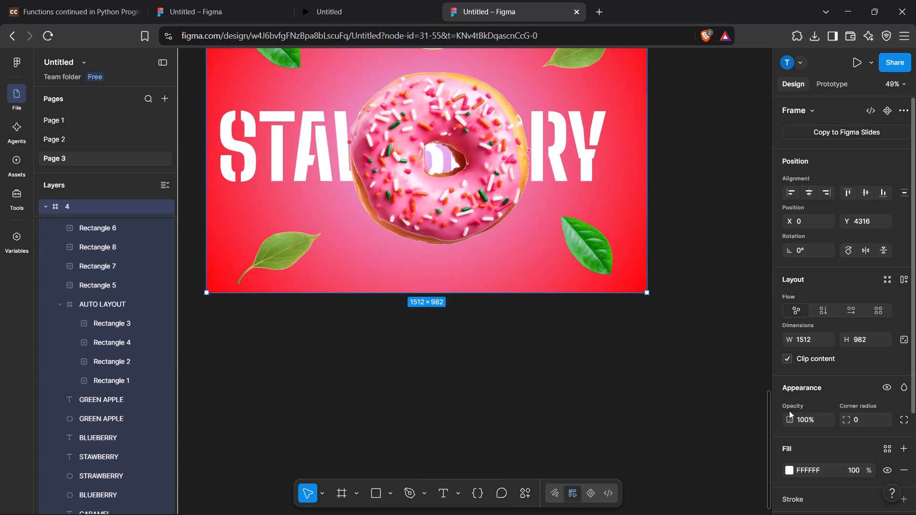
scroll(658, 326, "up", 1)
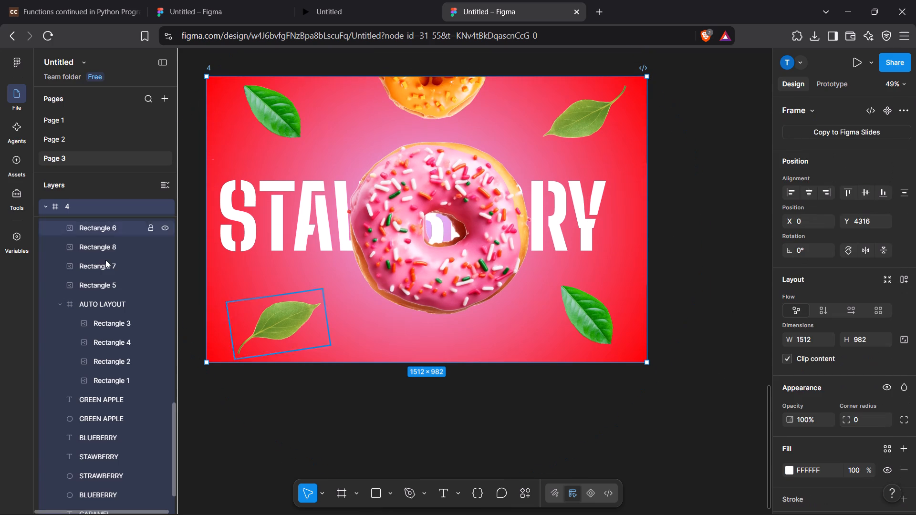
scroll(54, 358, "down", 4)
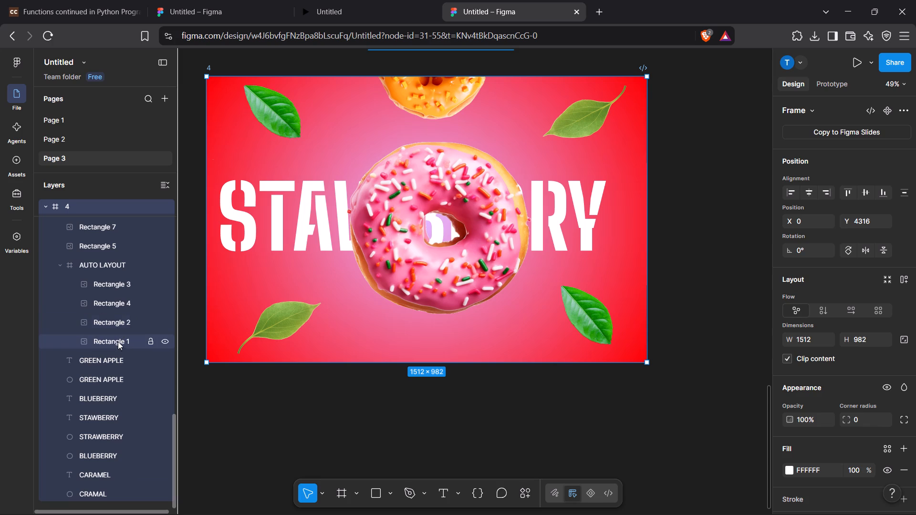
scroll(118, 342, "down", 1)
left_click(127, 402)
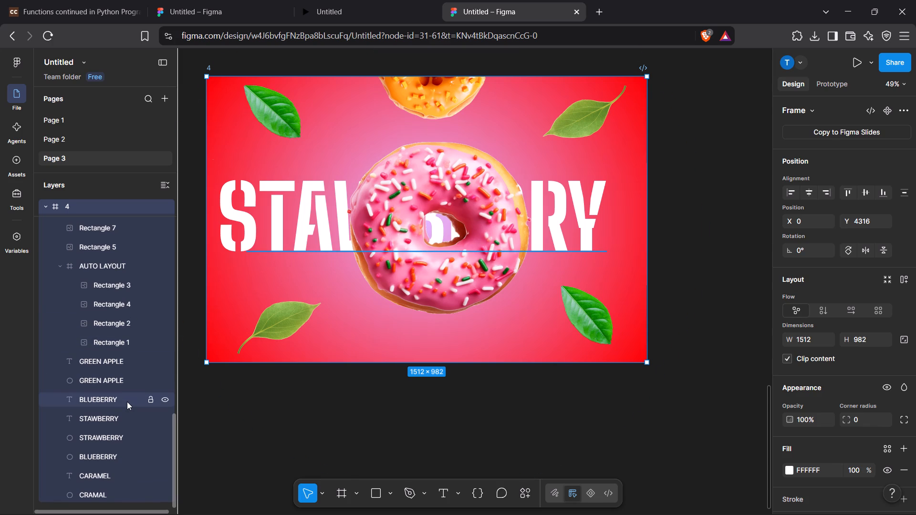
double_click(287, 197)
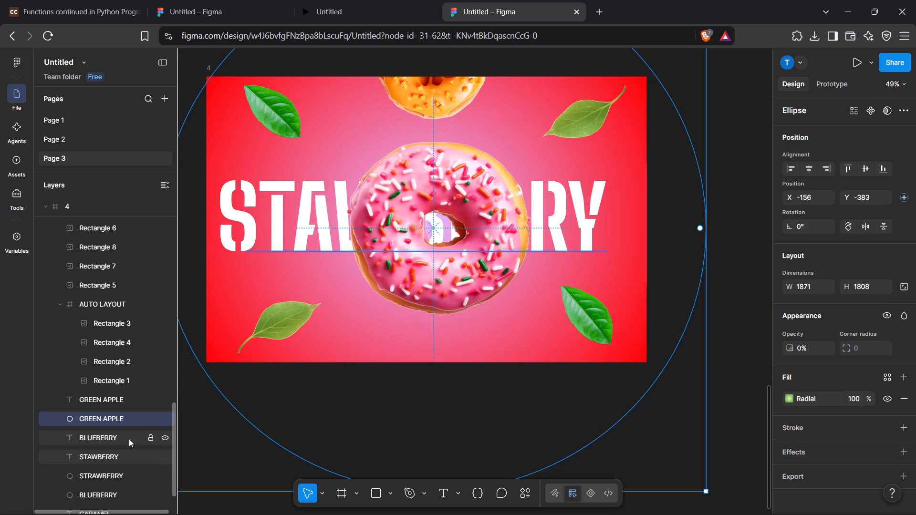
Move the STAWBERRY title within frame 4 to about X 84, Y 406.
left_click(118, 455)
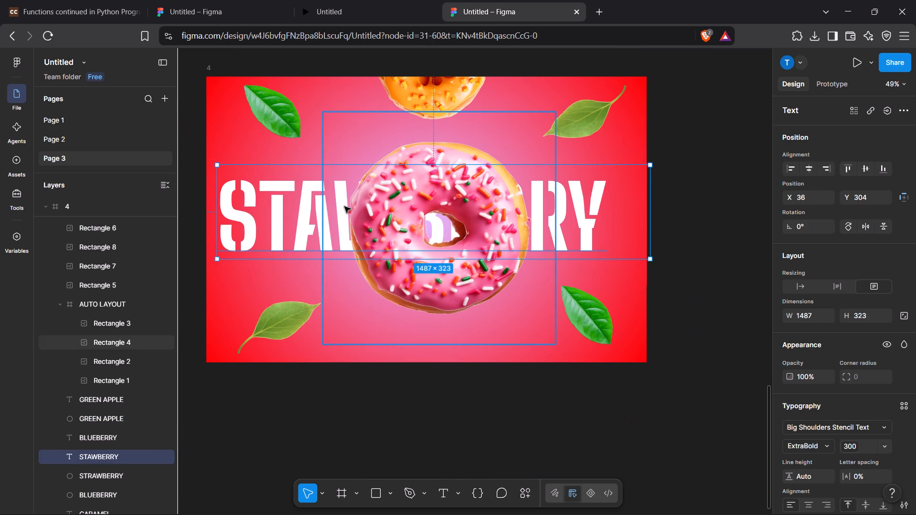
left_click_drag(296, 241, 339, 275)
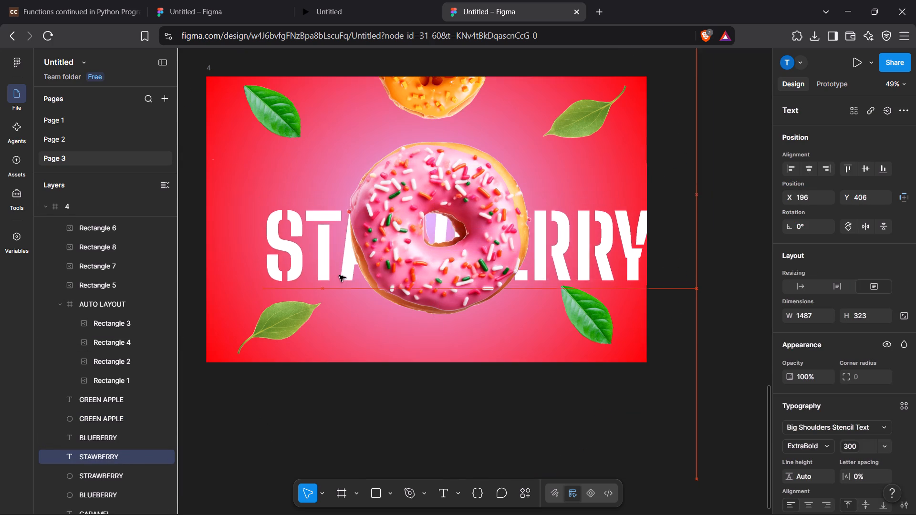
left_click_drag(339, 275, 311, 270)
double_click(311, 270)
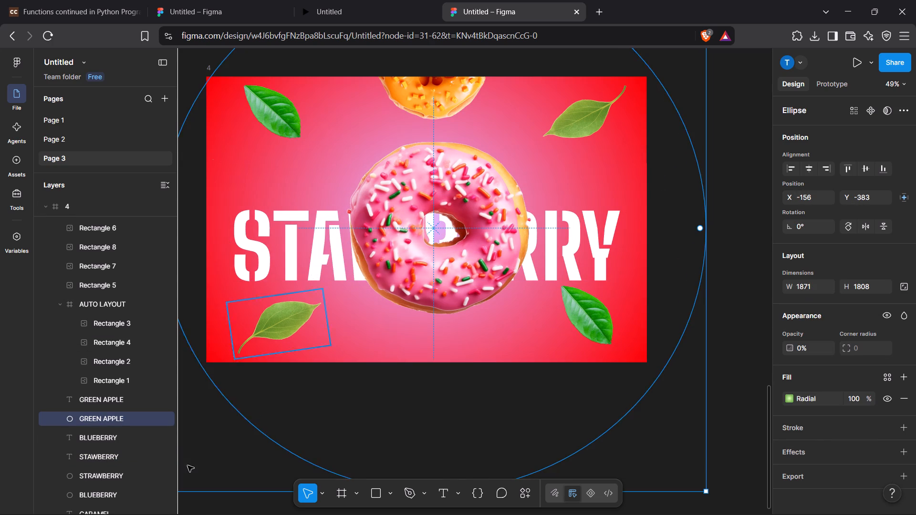
Move the STAWBERRY title out of frame 4 onto the empty canvas below it, at about X 261, Y 5678.
left_click(124, 456)
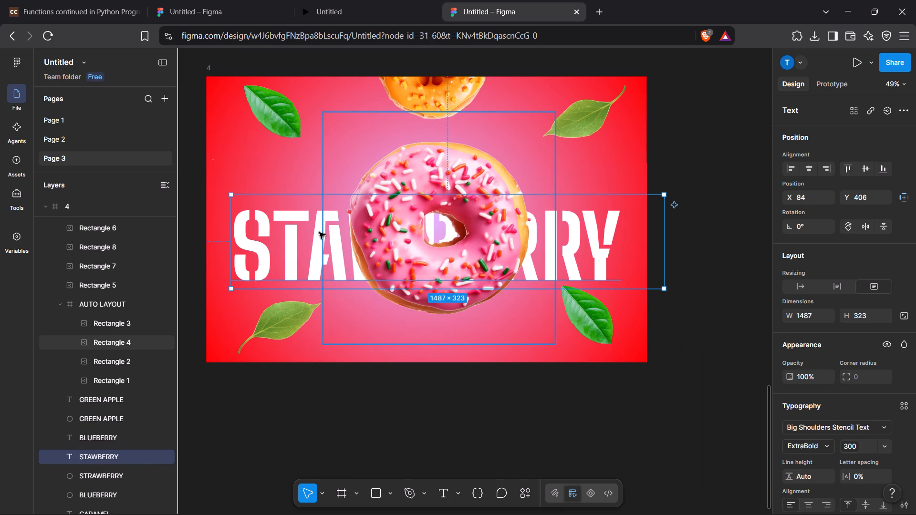
left_click_drag(312, 241, 565, 389)
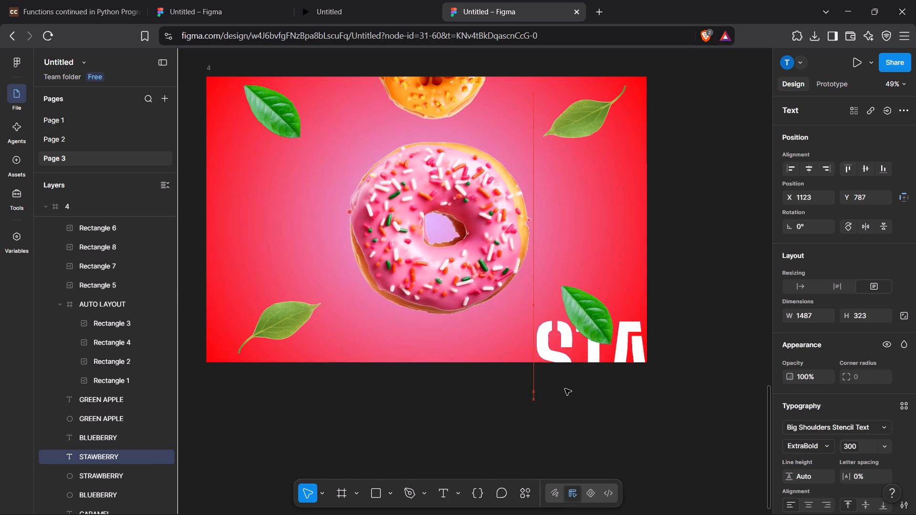
left_click_drag(565, 389, 382, 490)
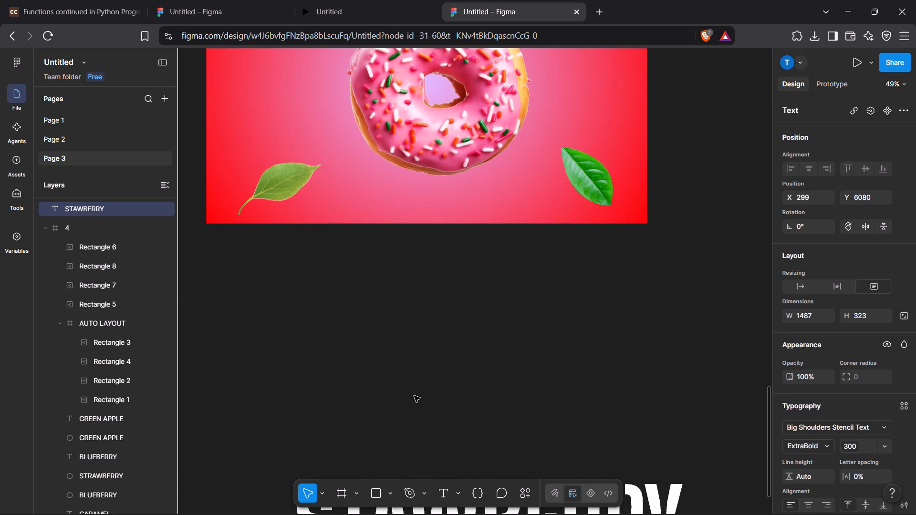
left_click_drag(418, 457, 410, 388)
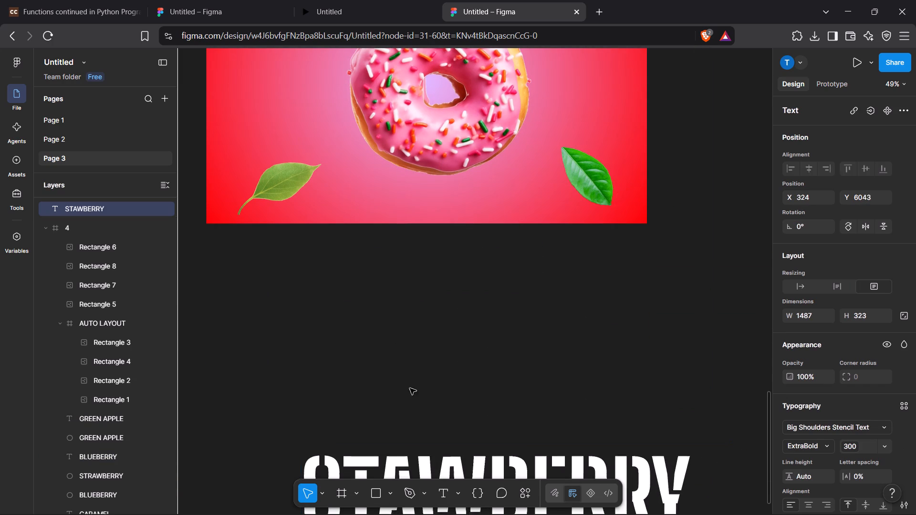
left_click_drag(410, 388, 400, 347)
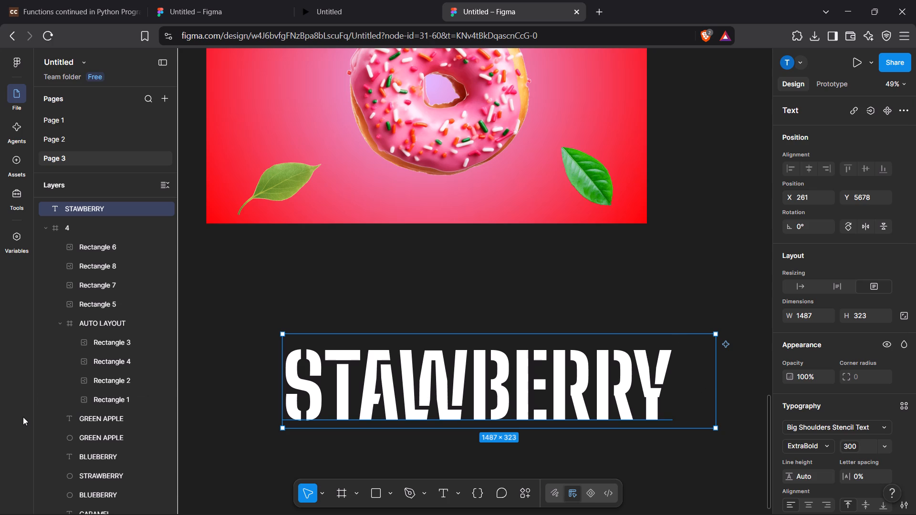
Delete all the letters of the STAWBERRY title on the empty canvas below frame 4.
scroll(23, 417, "down", 3)
left_click(642, 410)
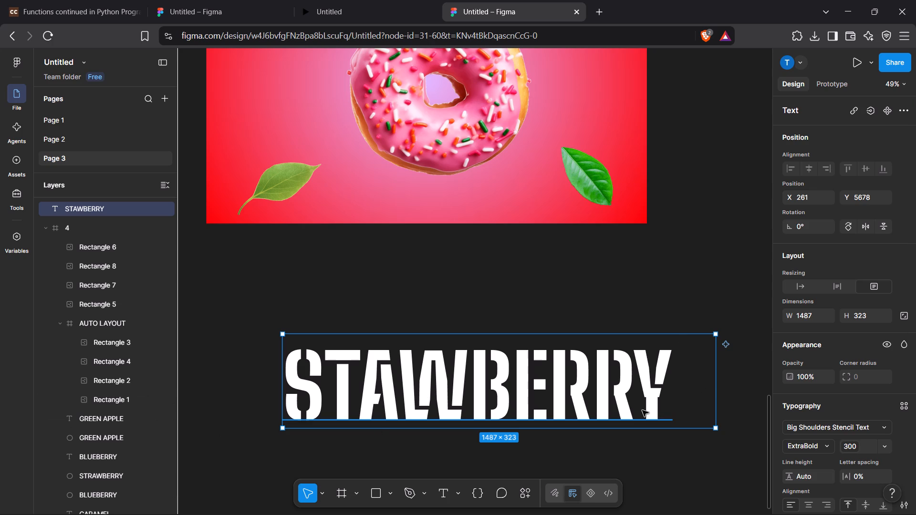
double_click(642, 410)
left_click(675, 404)
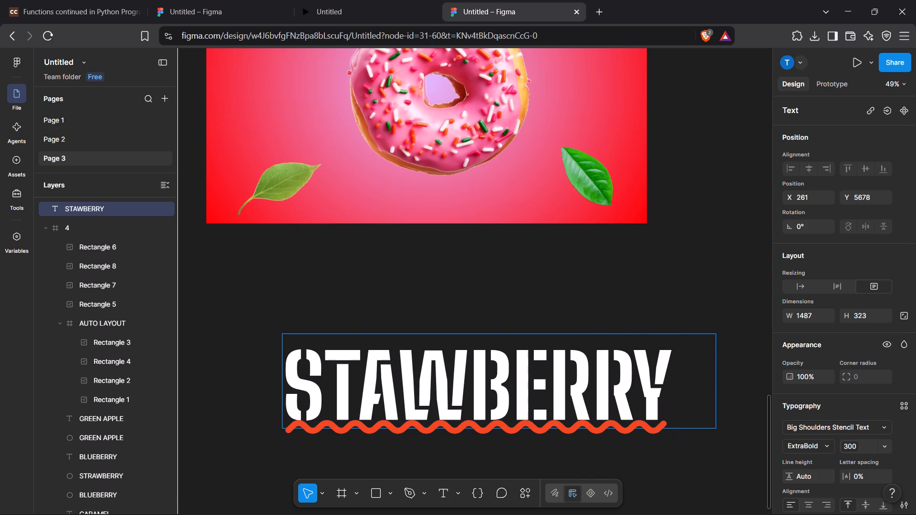
key("BackSpace")
key("BackSpace")
key("BackSpace")
key("BackSpace")
key("BackSpace")
key("BackSpace")
key("BackSpace")
key("BackSpace")
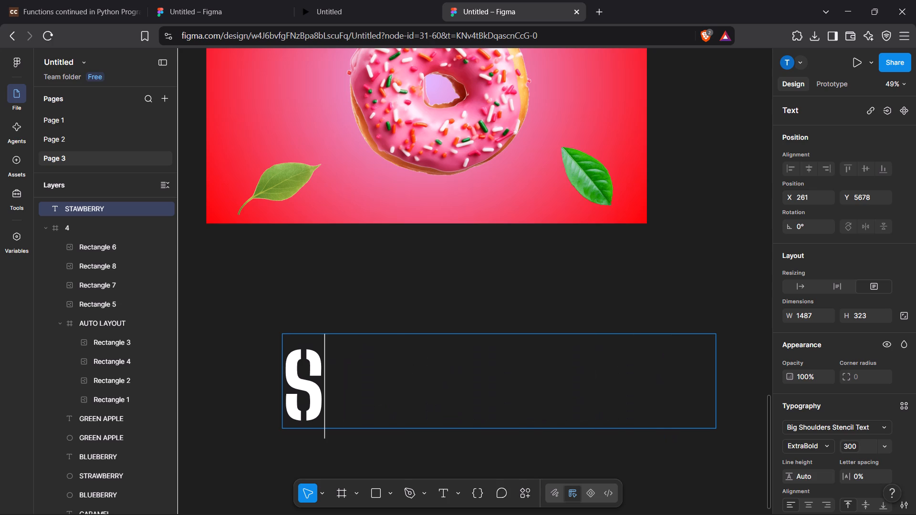
key("BackSpace")
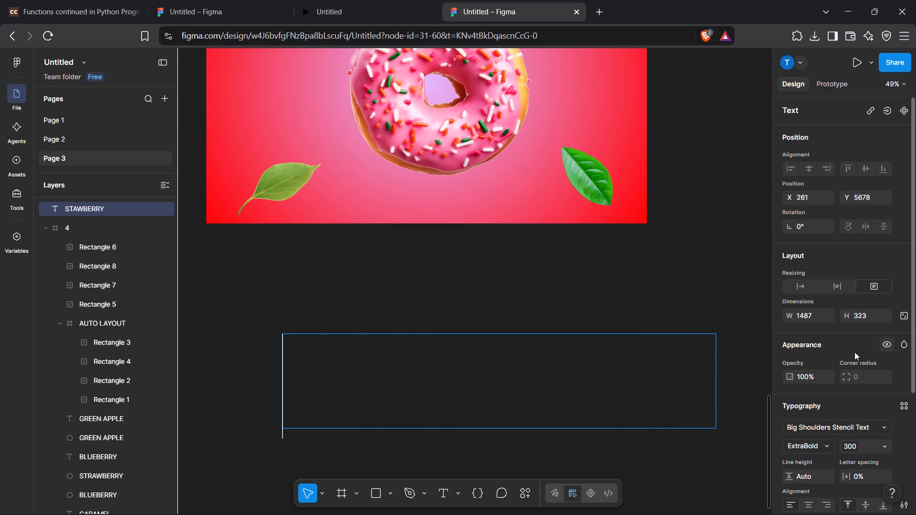
Set the emptied title's font to IBM Plex Mono and enter the text STRAWBERRY.
left_click(822, 428)
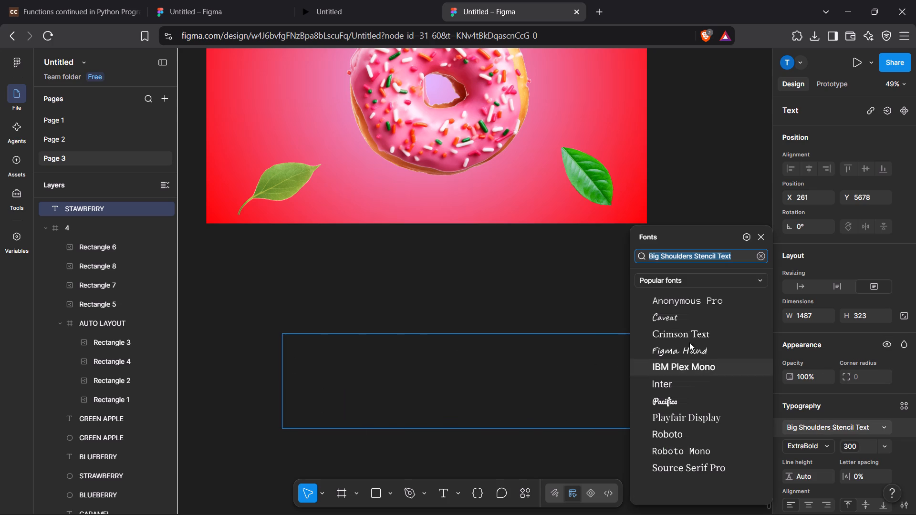
left_click(687, 366)
left_click(462, 407)
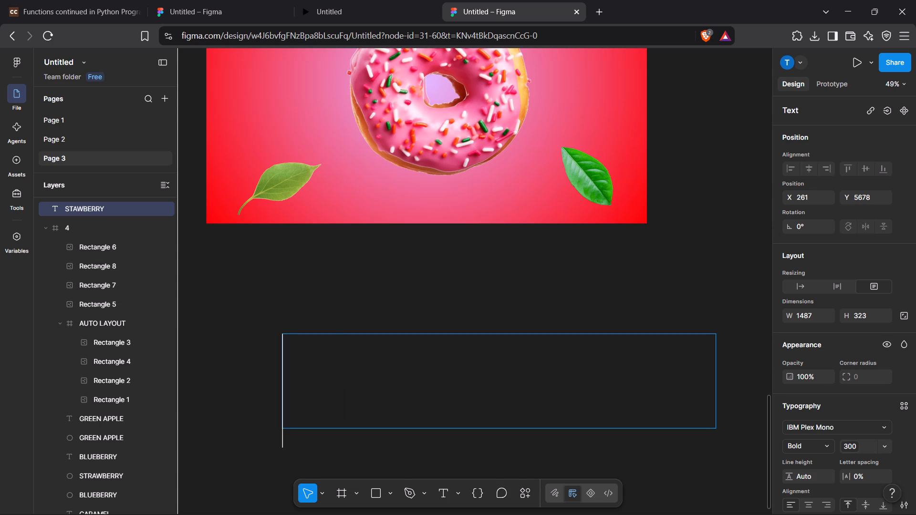
type("STRAW")
type("BERRY")
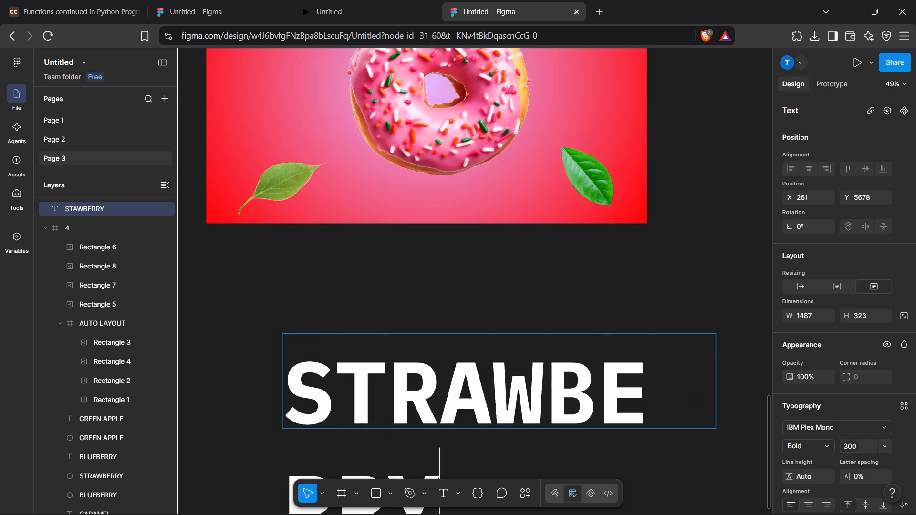
left_click(697, 291)
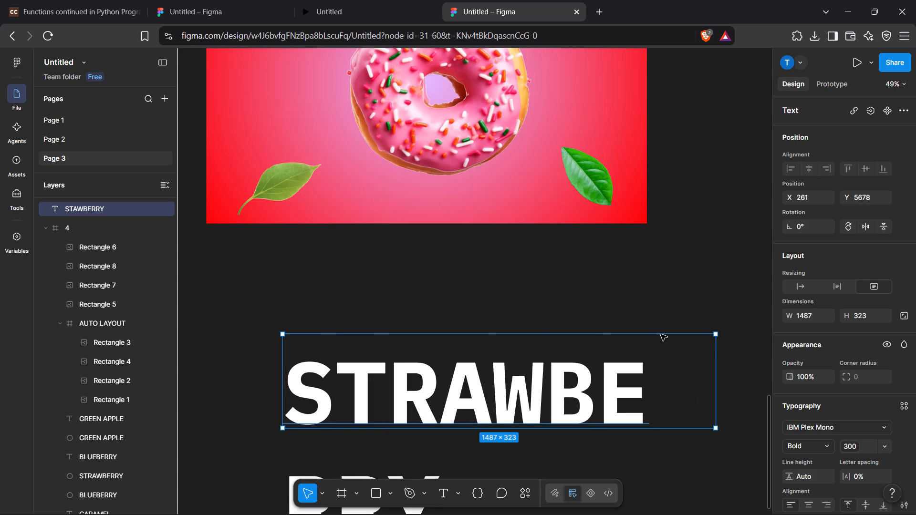
Move the STRAWBERRY title into frame 4, over the pink donut, at about X 0, Y 284.
left_click_drag(656, 340, 632, 112)
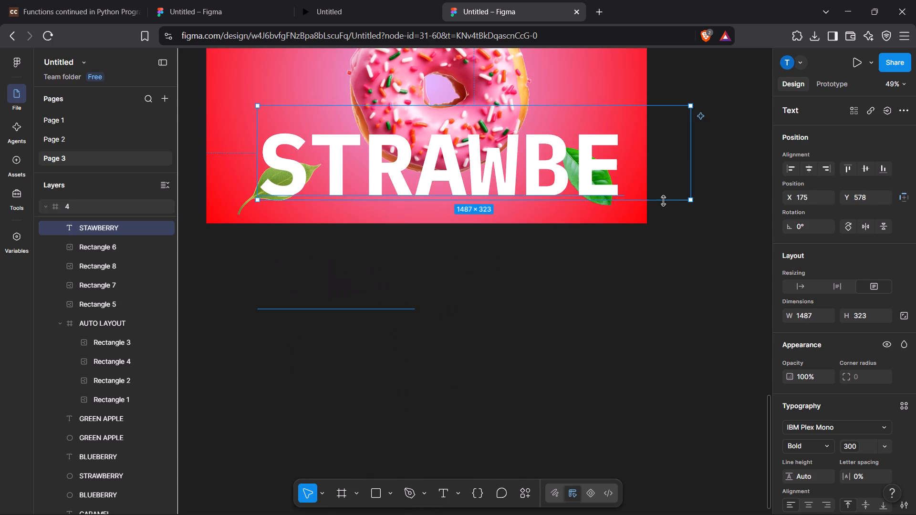
scroll(660, 265, "up", 3)
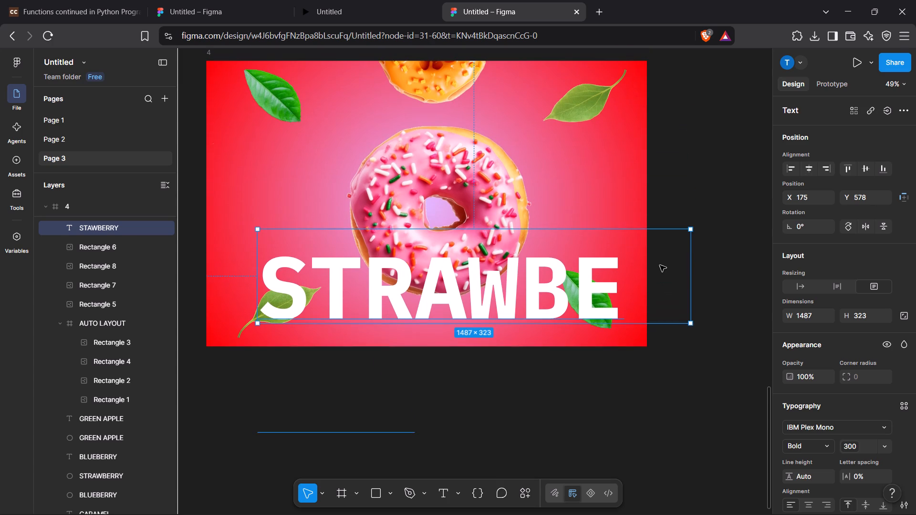
left_click_drag(636, 260, 635, 295)
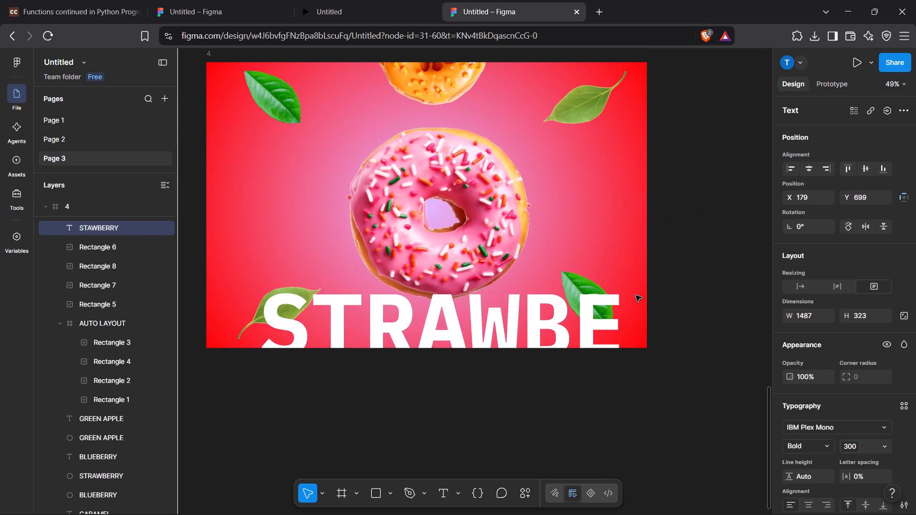
left_click_drag(635, 295, 583, 175)
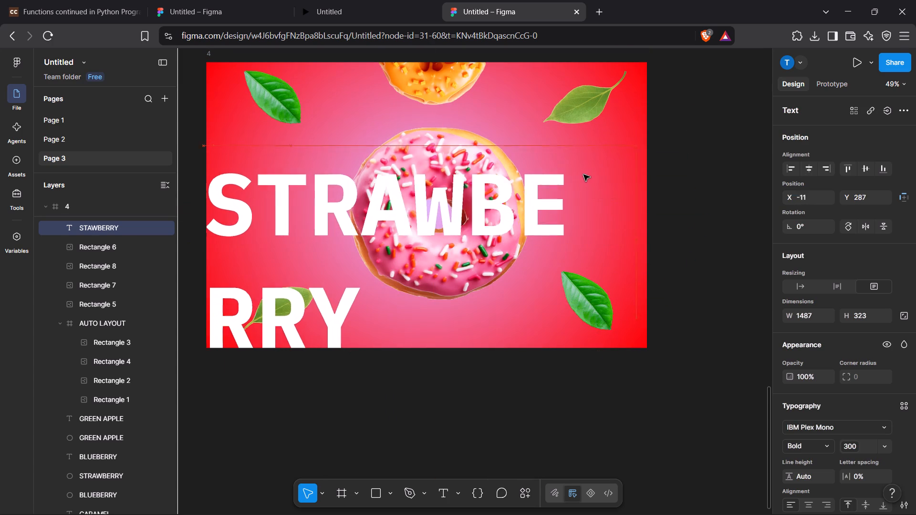
left_click_drag(583, 175, 585, 174)
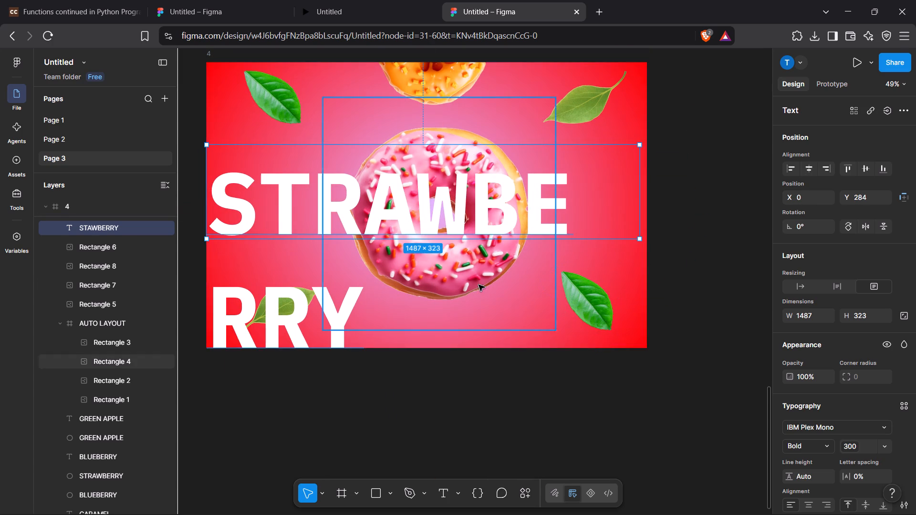
Widen the STRAWBERRY title's text box to about 2865 so the word fits on one line.
left_click_drag(639, 223, 846, 216)
Reposition the STRAWBERRY title over the pink donut, outside frame 4's layers, at about X -124, Y 4645.
left_click_drag(652, 192, 561, 193)
left_click(553, 300)
scroll(553, 300, "right", 1)
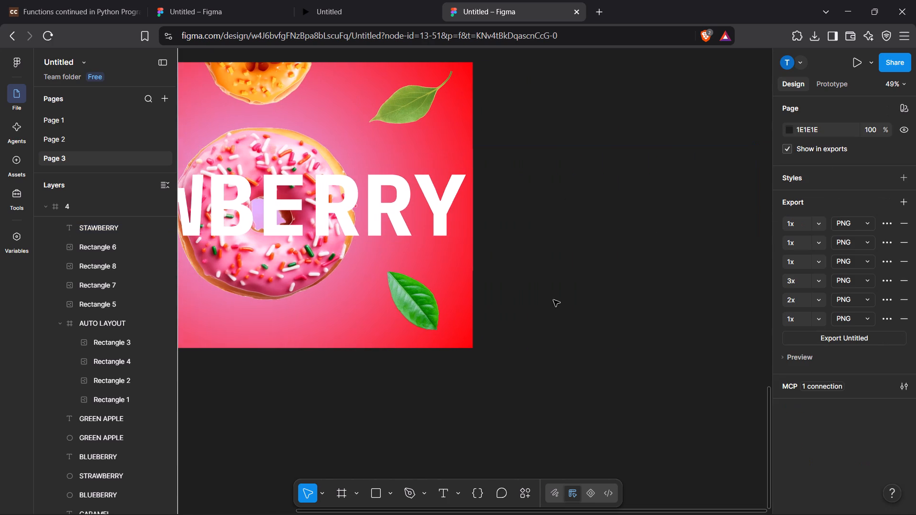
scroll(553, 300, "right", 2)
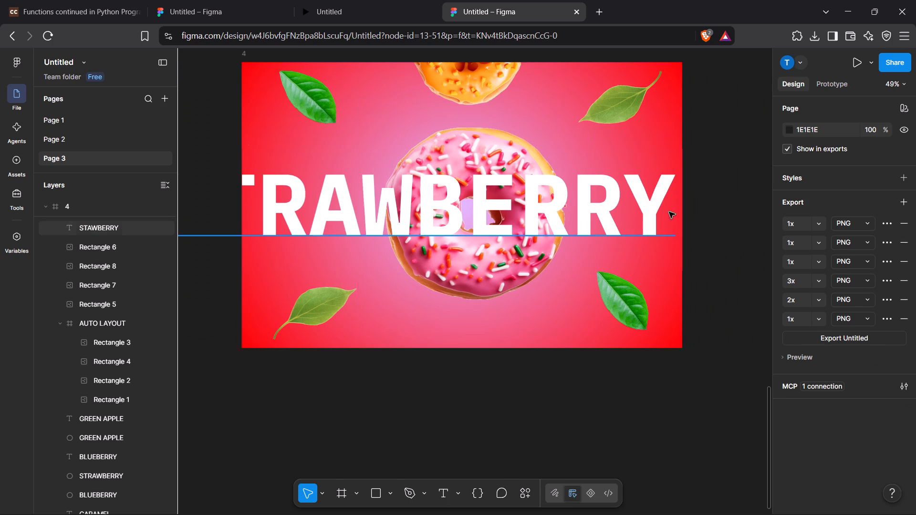
left_click_drag(664, 216, 692, 297)
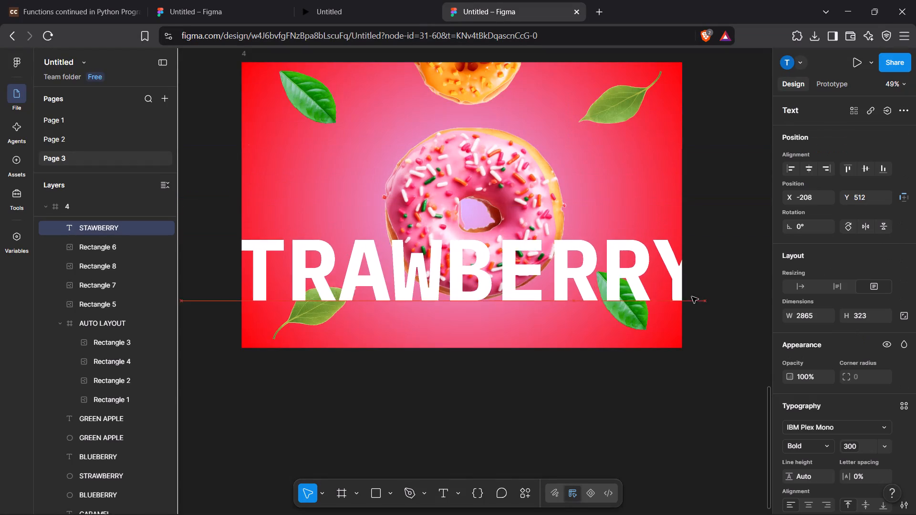
left_click_drag(692, 297, 712, 228)
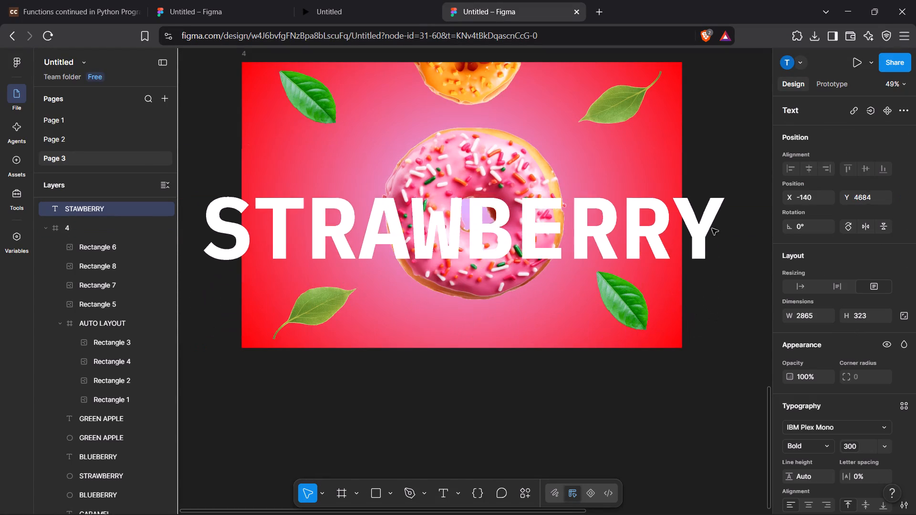
left_click_drag(712, 228, 723, 234)
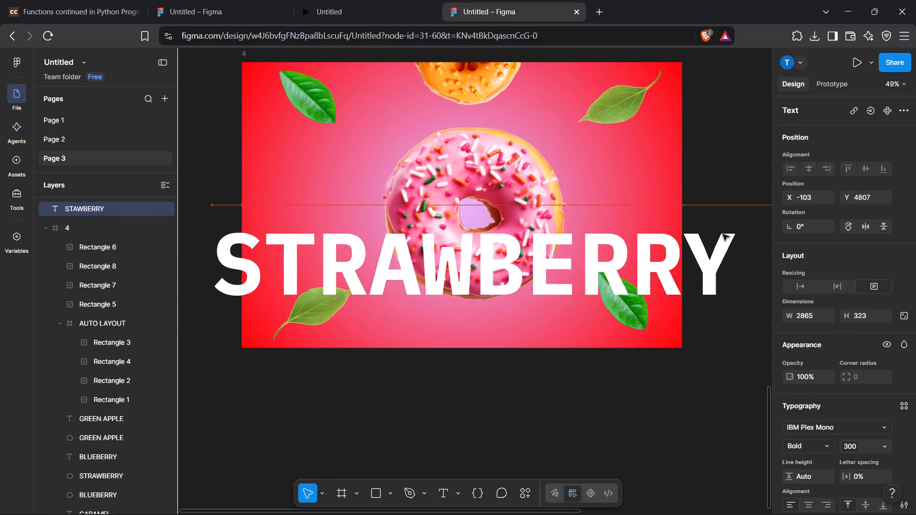
left_click_drag(723, 234, 728, 211)
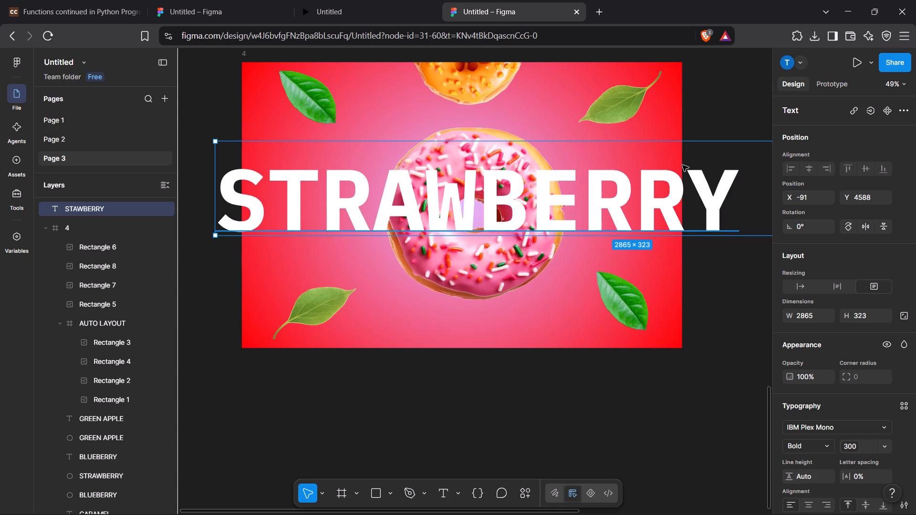
left_click_drag(704, 163, 695, 176)
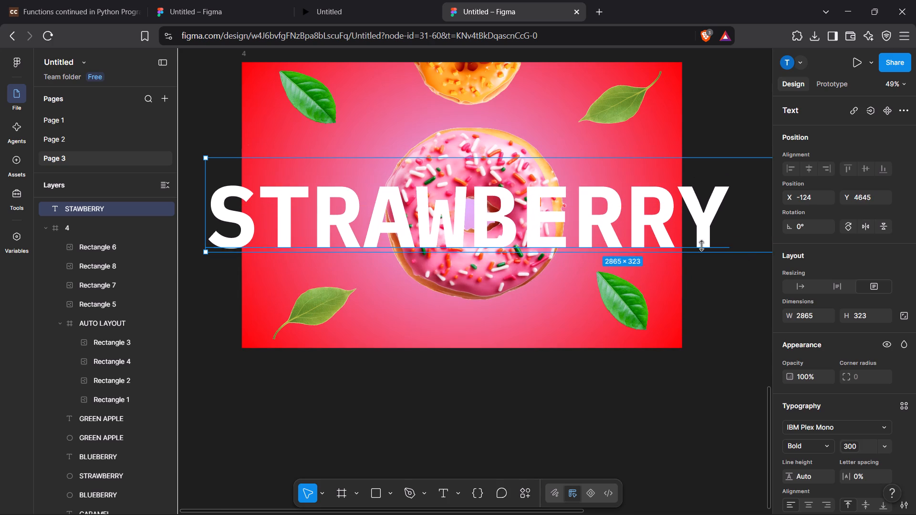
Shrink the STRAWBERRY title's text box from its lower-left corner to about 2764 × 313.
left_click_drag(205, 255, 234, 249)
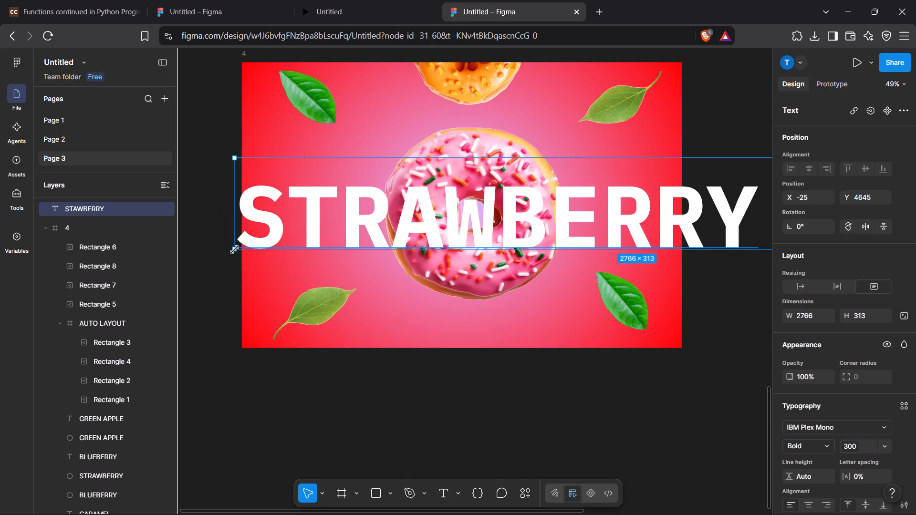
left_click_drag(234, 249, 235, 249)
Set the STRAWBERRY title's font size to 270.
left_click(857, 447)
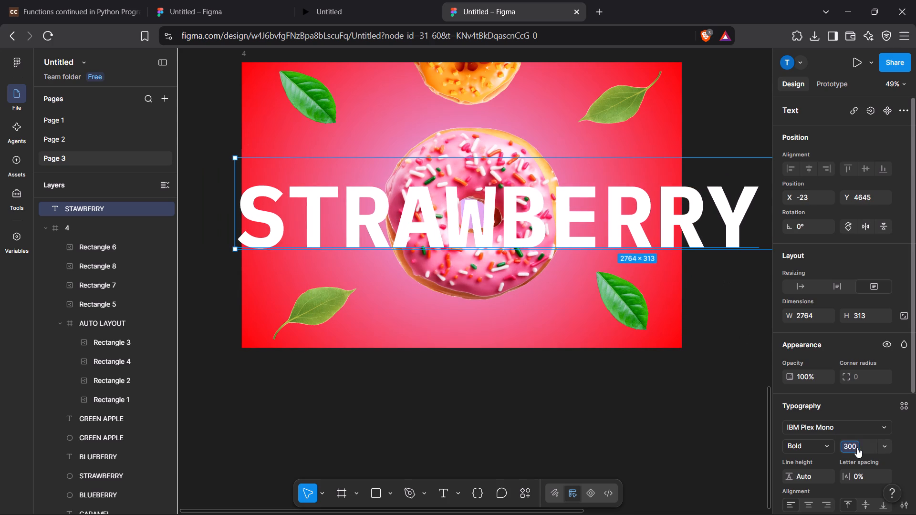
left_click(749, 411)
left_click(865, 450)
type("270")
left_click(726, 444)
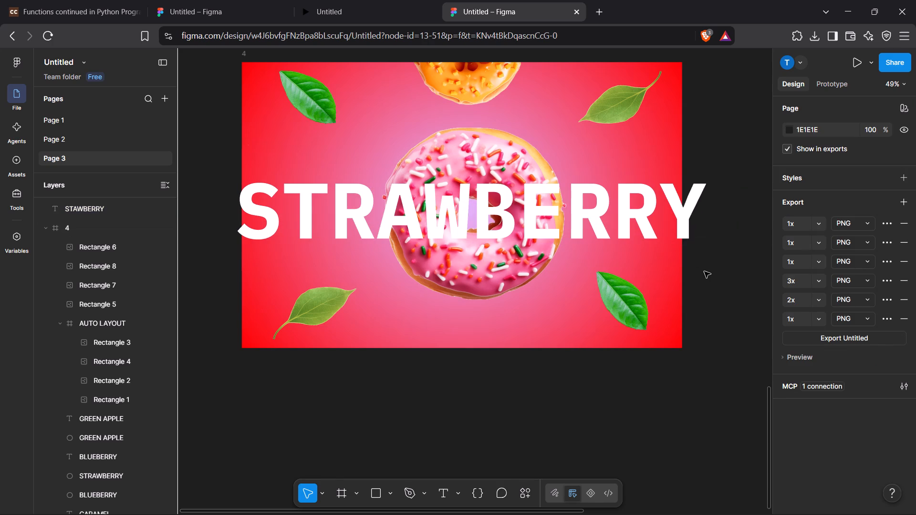
Reposition the STRAWBERRY title across the middle of the pink donut at about X -17, Y 4688.
left_click_drag(648, 231, 657, 331)
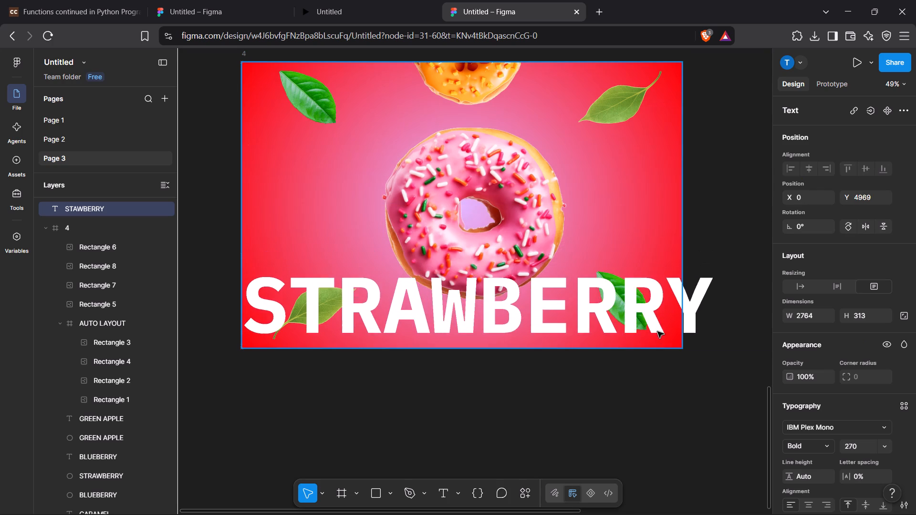
left_click_drag(657, 331, 656, 321)
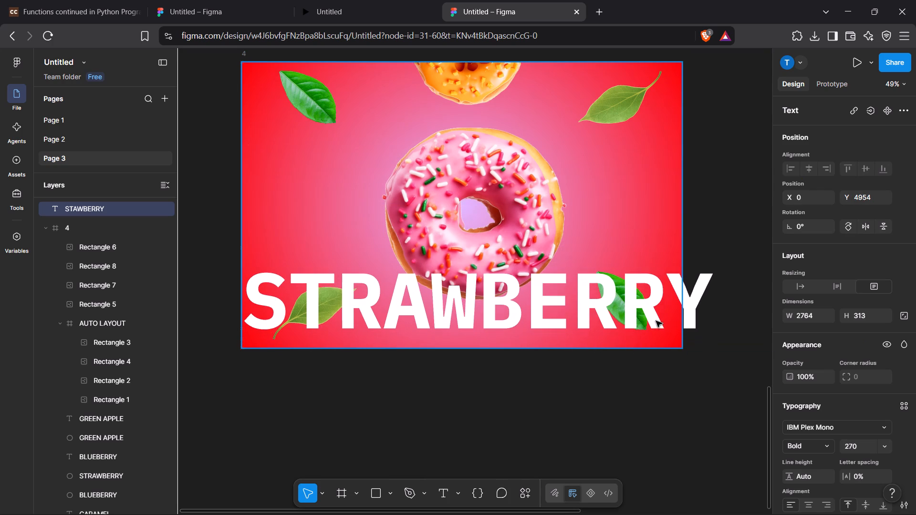
left_click_drag(656, 321, 643, 287)
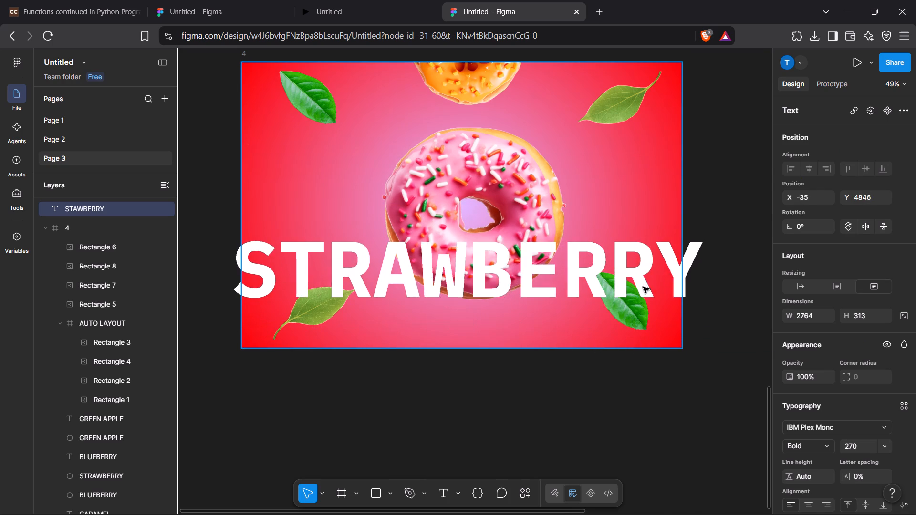
left_click_drag(643, 287, 637, 265)
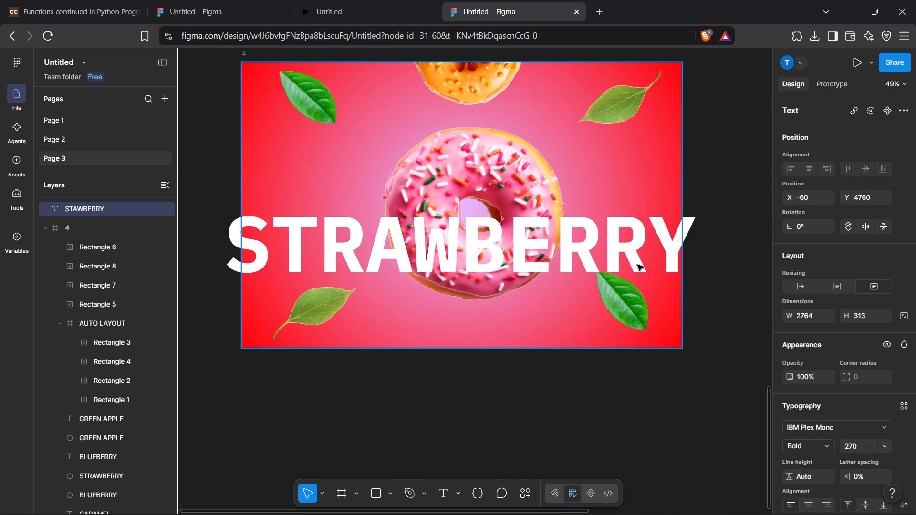
left_click_drag(637, 265, 657, 272)
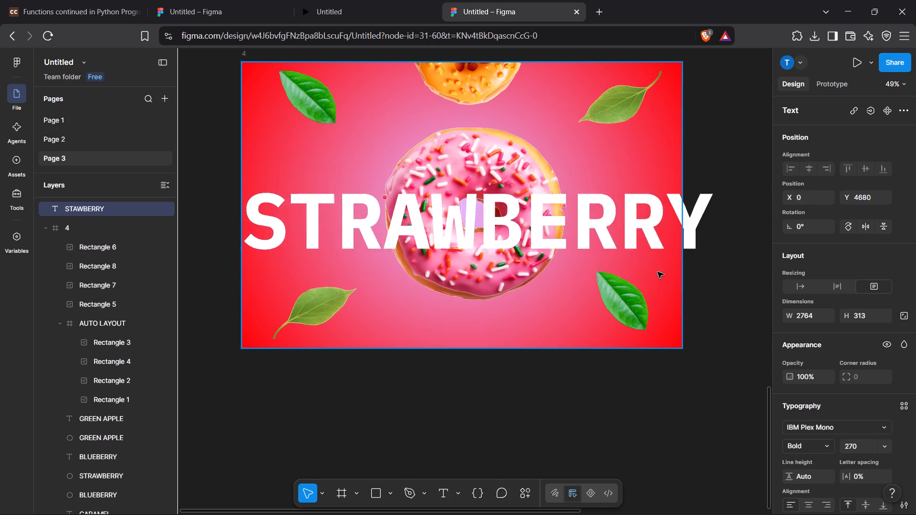
left_click_drag(657, 272, 666, 341)
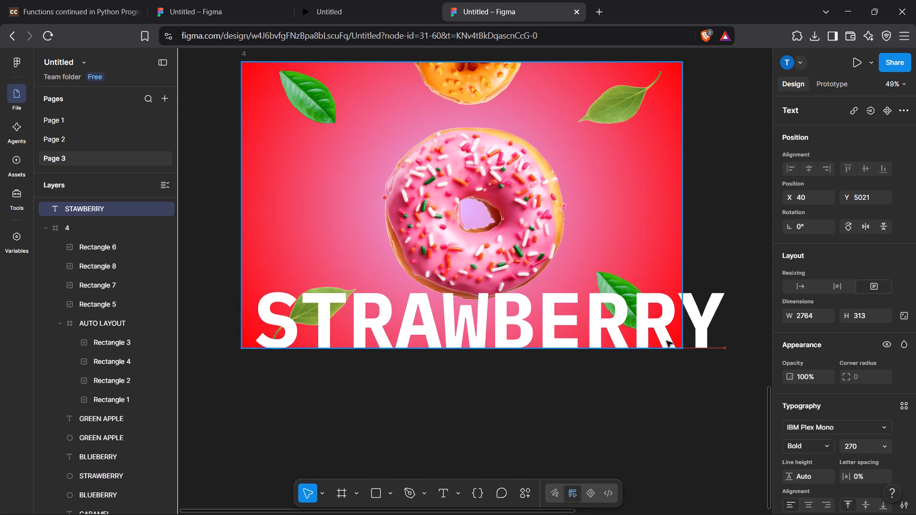
left_click_drag(666, 341, 662, 269)
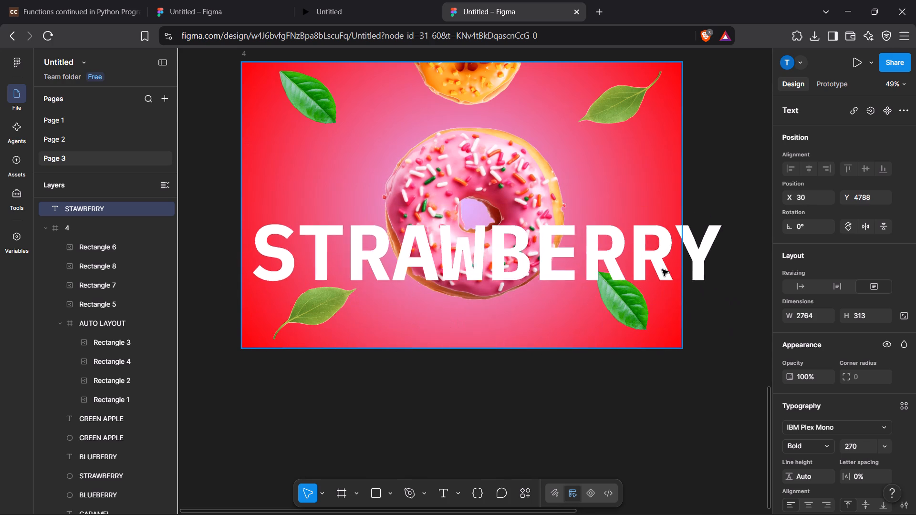
left_click_drag(662, 269, 650, 244)
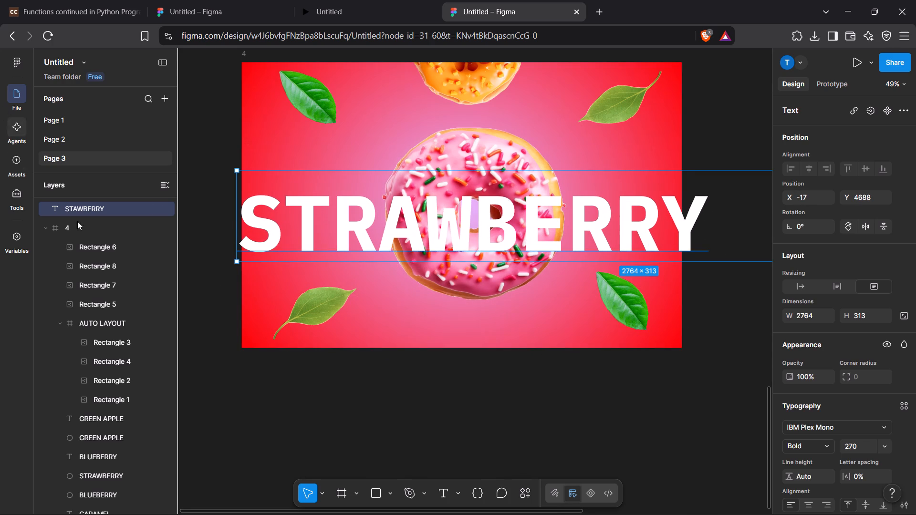
Place the STAWBERRY text layer inside frame 4's AUTO LAYOUT, between Rectangle 3 and Rectangle 4.
left_click_drag(93, 208, 89, 351)
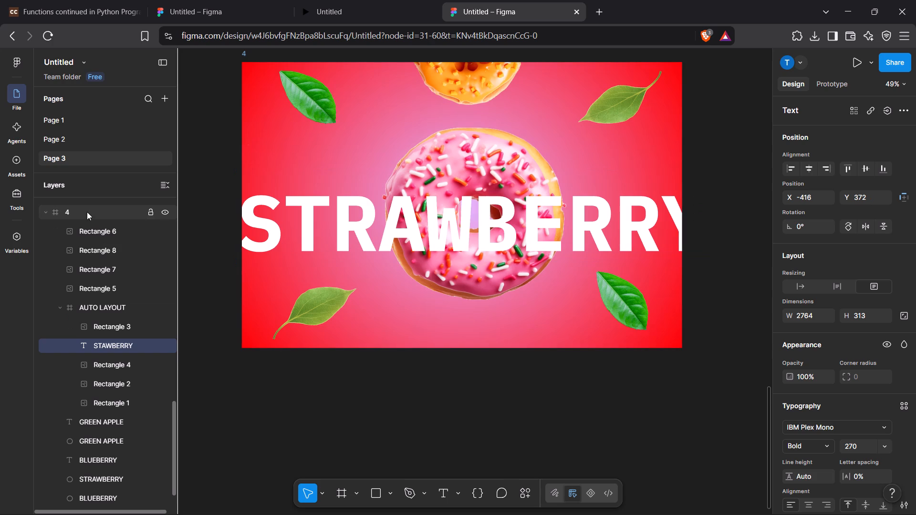
Move the STAWBERRY text layer to the bottom of AUTO LAYOUT, below Rectangle 1, so the title sits behind the pink donut.
left_click_drag(104, 343, 114, 350)
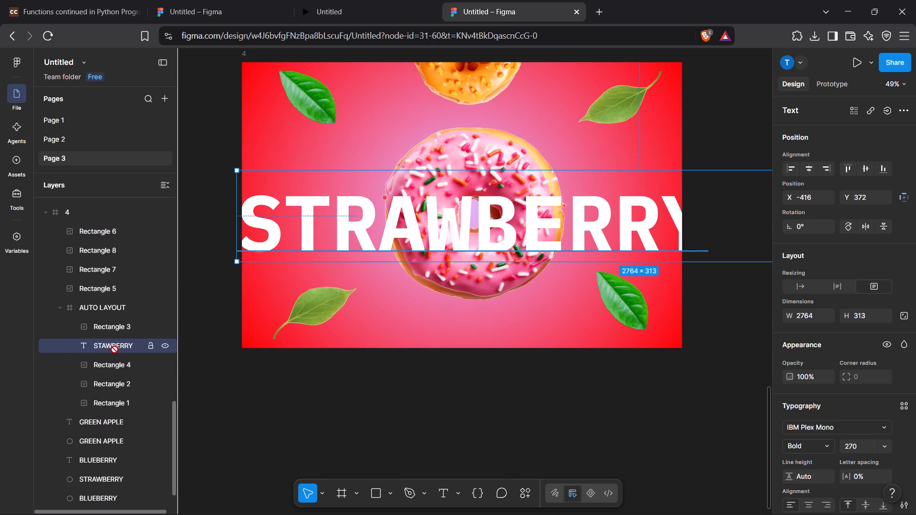
left_click_drag(114, 350, 98, 399)
left_click_drag(98, 399, 96, 410)
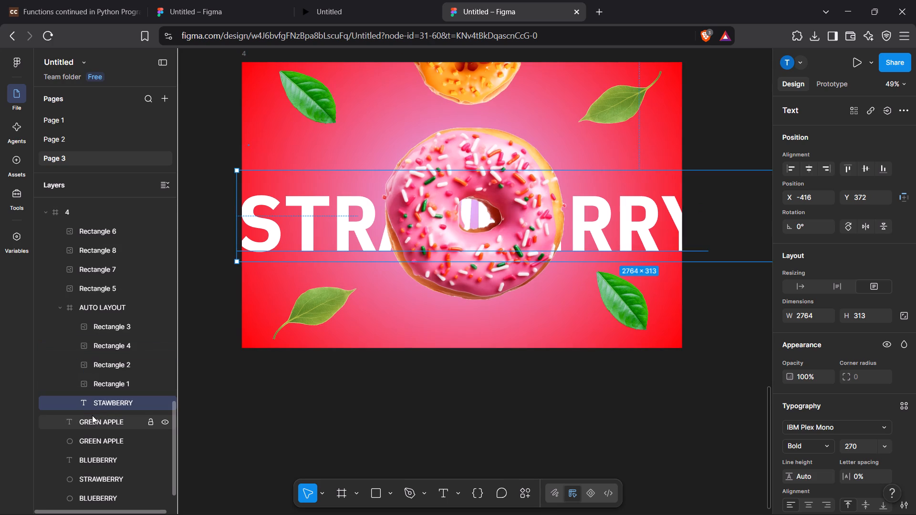
Shrink the STRAWBERRY title's text box from its upper-left corner to about 2743 × 305.
scroll(184, 252, "down", 1)
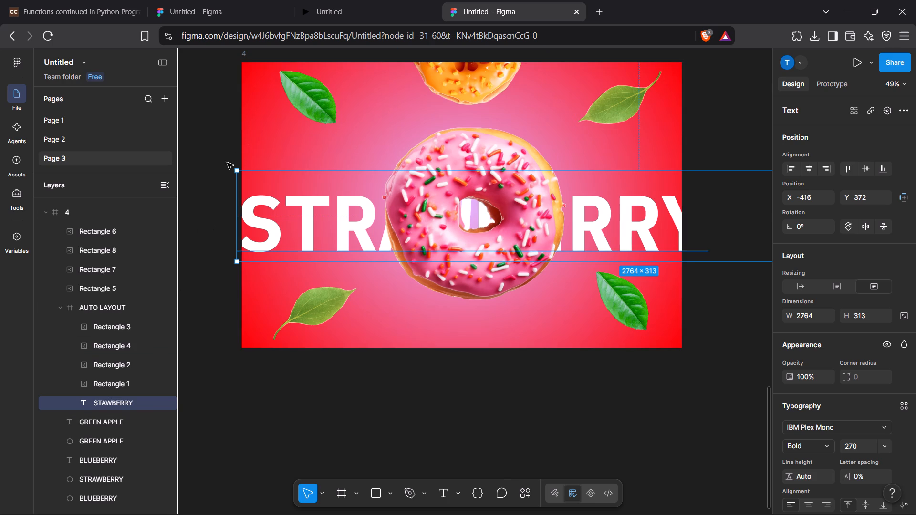
scroll(227, 163, "down", 1)
left_click_drag(238, 169, 250, 175)
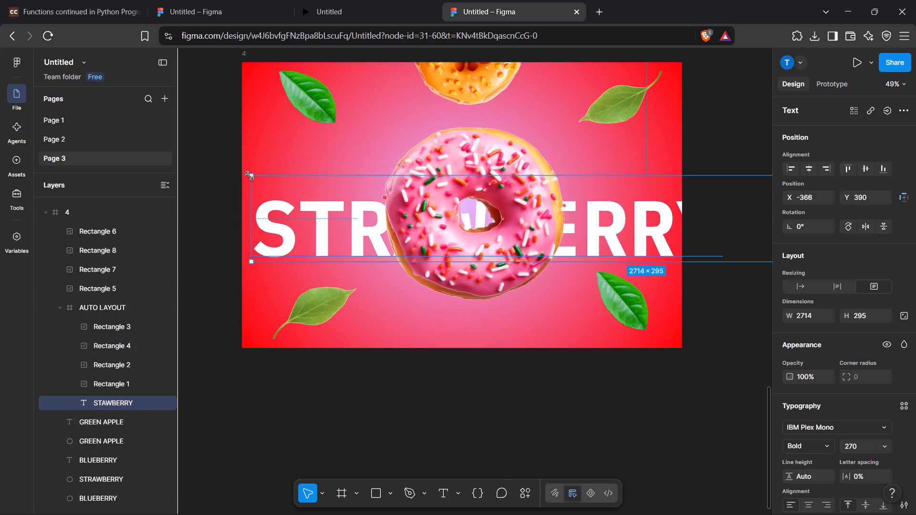
left_click_drag(250, 175, 243, 173)
Reduce the STRAWBERRY title's font size, trying 220 and settling on 250.
double_click(315, 220)
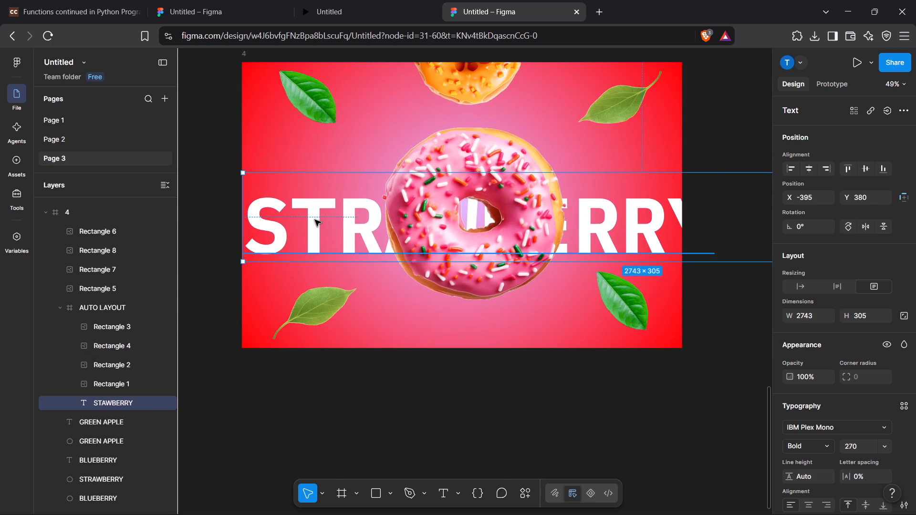
left_click(876, 445)
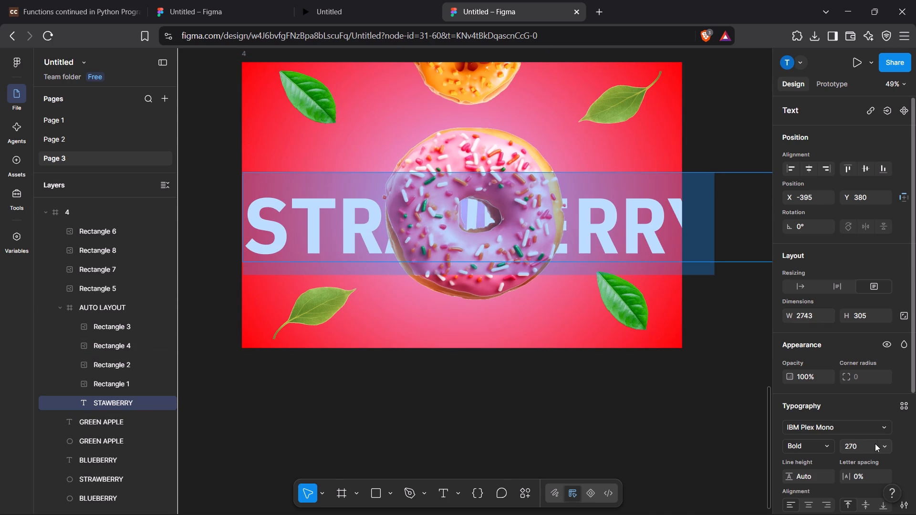
key("Down")
key("Down")
key("Insert")
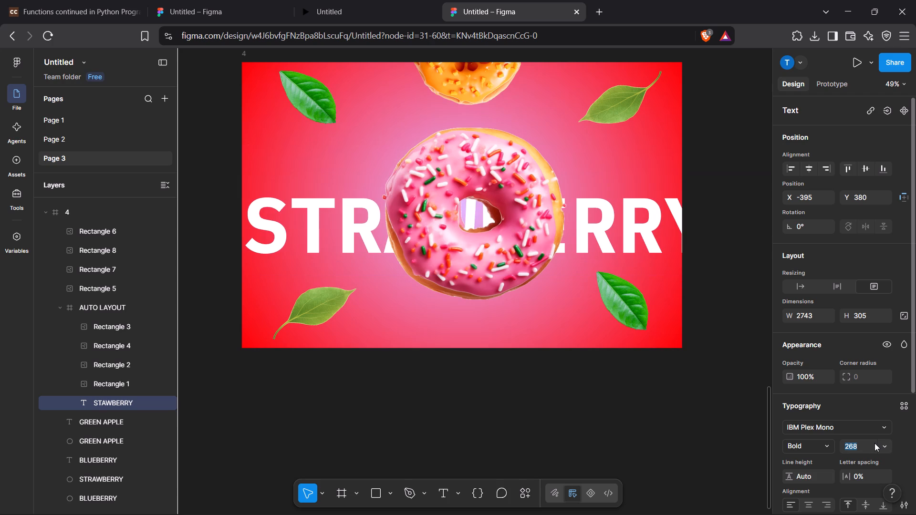
type("220")
key("Return")
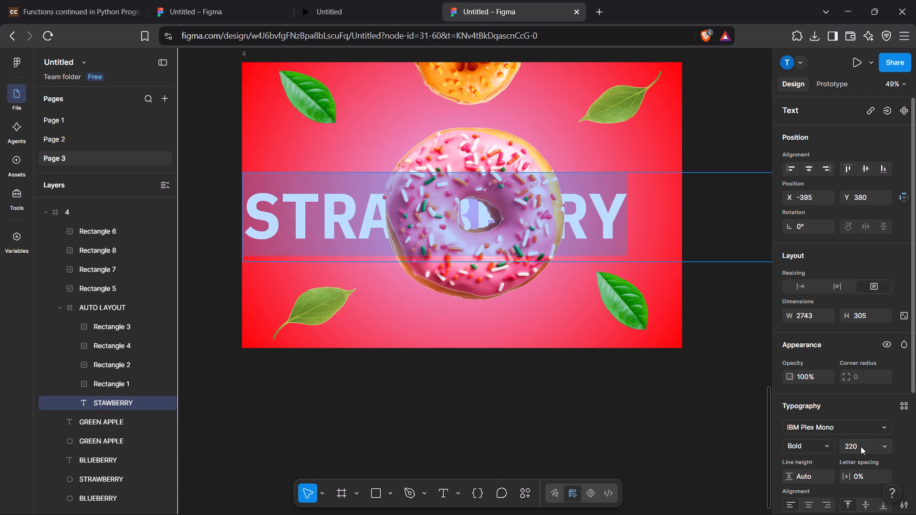
double_click(861, 446)
type("250")
key("Return")
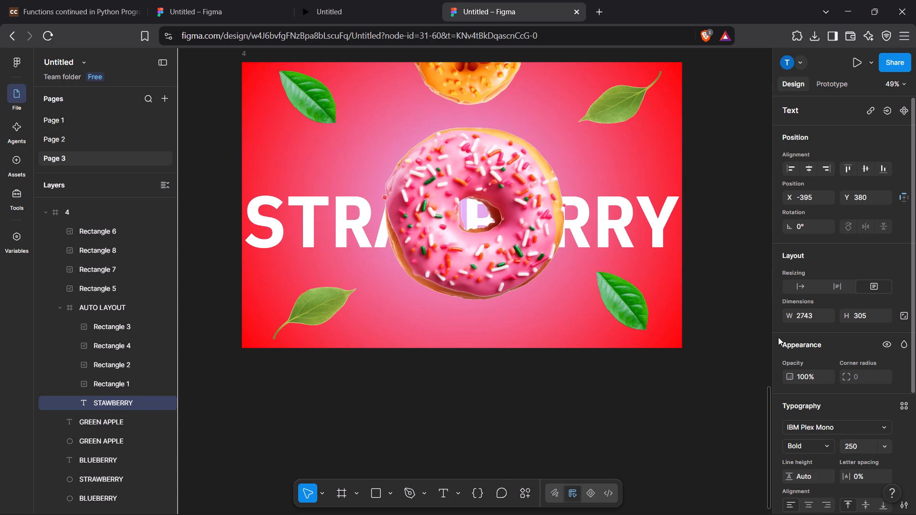
left_click(686, 243)
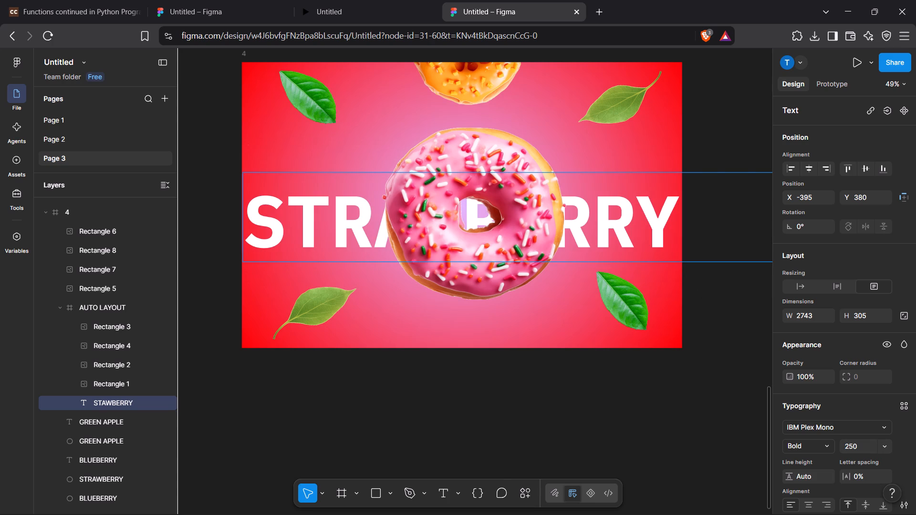
left_click(215, 192)
Move the STRAWBERRY title slightly upward behind the middle of the pink donut.
left_click_drag(283, 206, 284, 189)
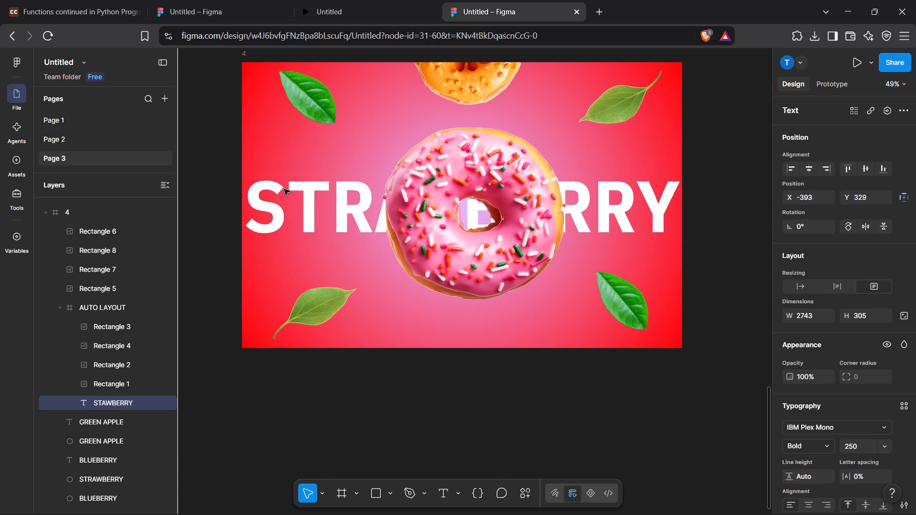
left_click_drag(284, 189, 284, 188)
left_click(328, 469)
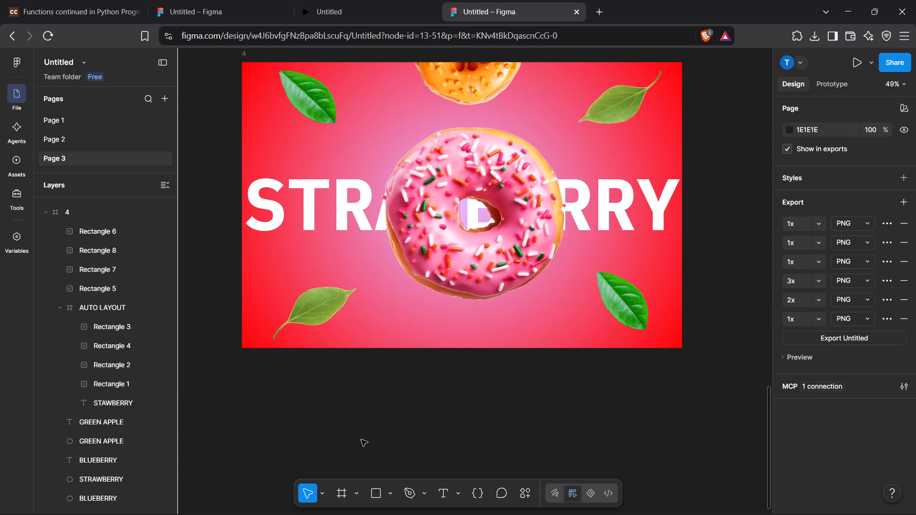
Clear the wording of the ORANGE title in frame 3 for replacement.
scroll(361, 440, "up", 3)
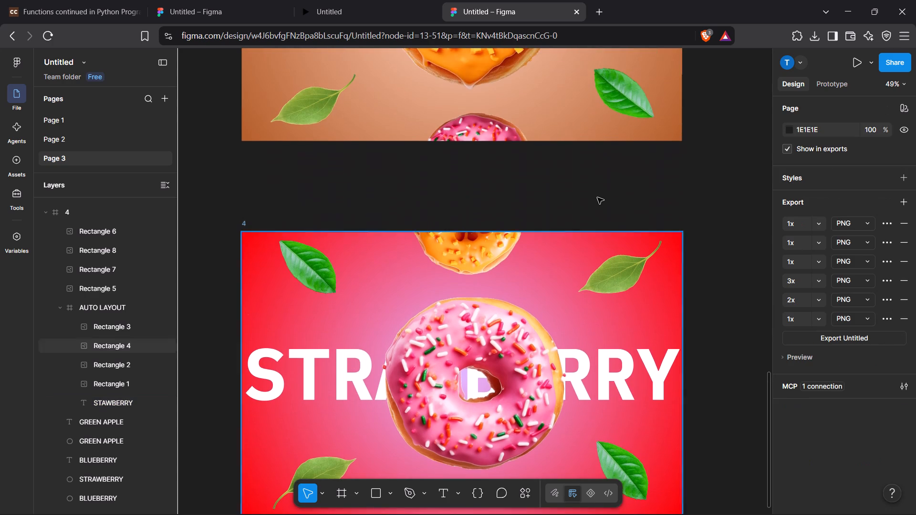
scroll(597, 197, "up", 4)
scroll(597, 197, "down", 2)
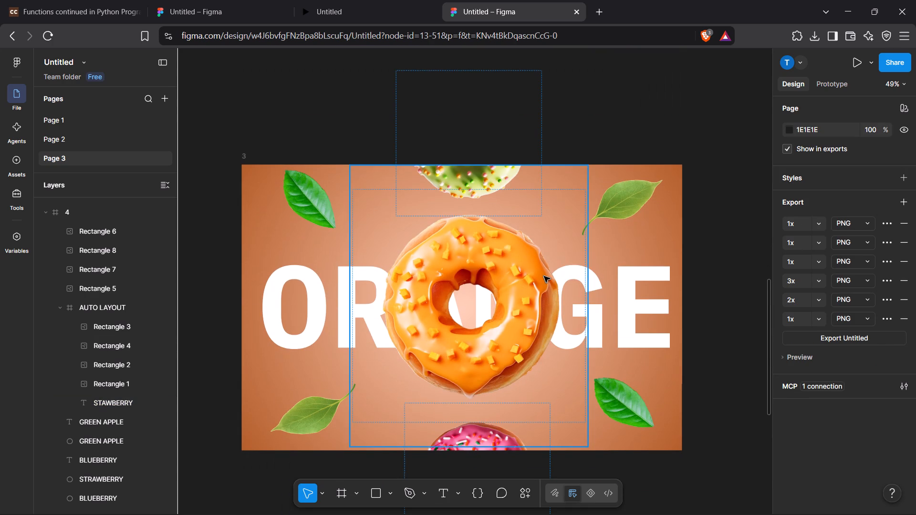
left_click(639, 328)
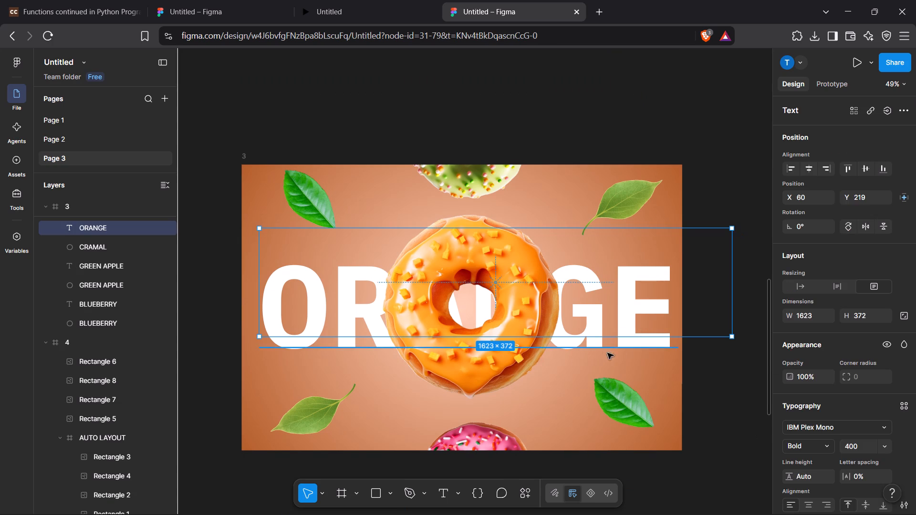
double_click(672, 324)
key("BackSpace")
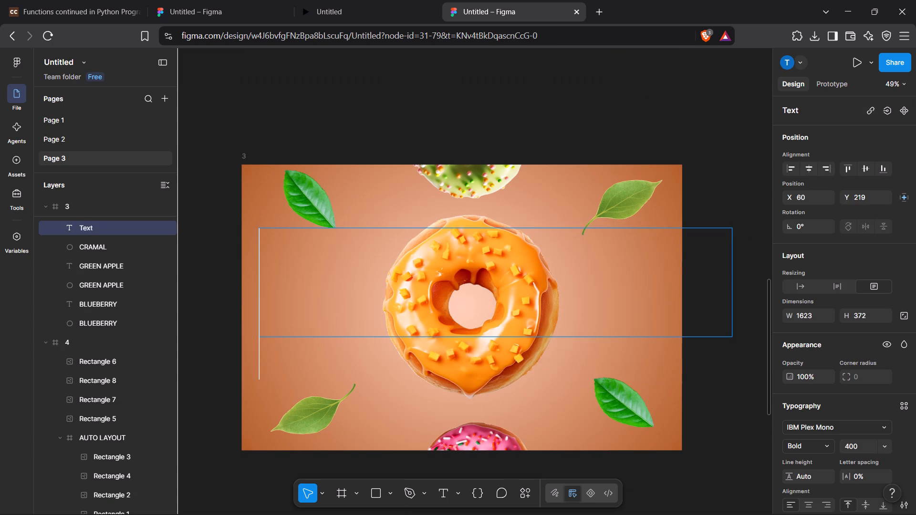
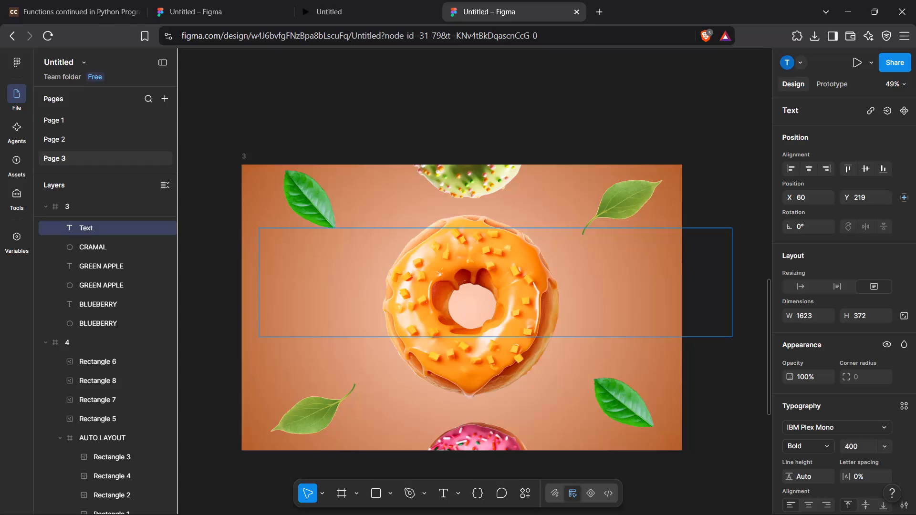
Search the web in a new browser tab for "Flavours for yellowish orangish donuts" and expand the full answer.
key("o")
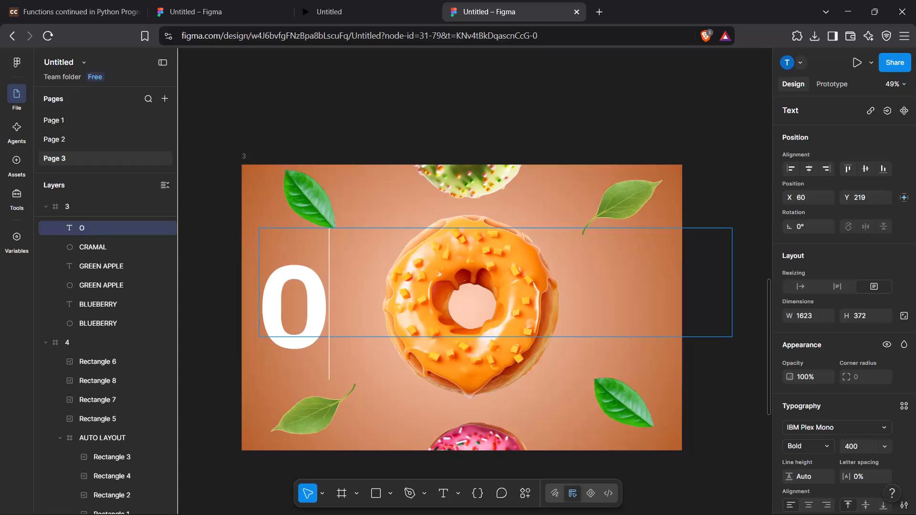
key("BackSpace")
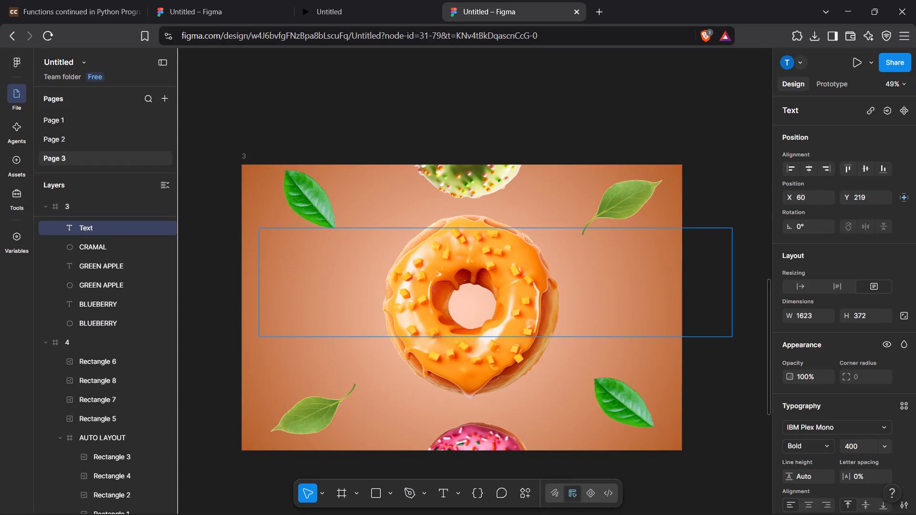
left_click(594, 10)
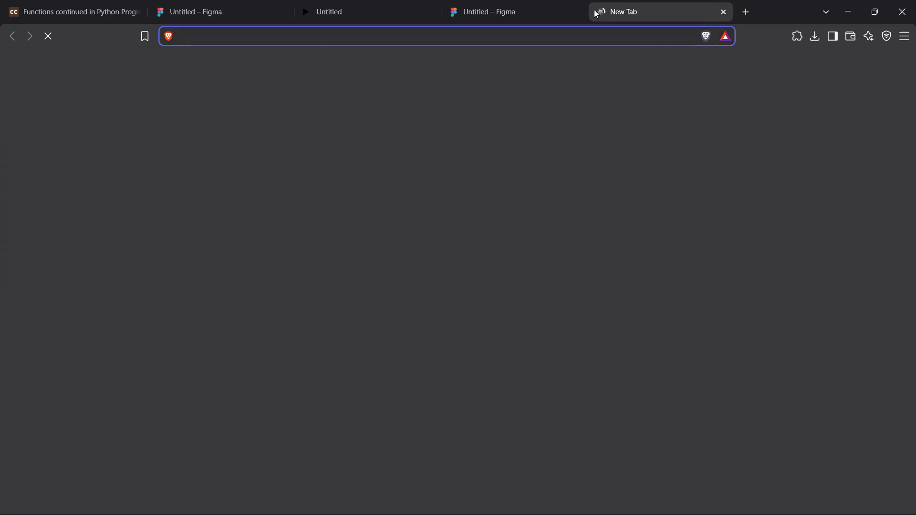
key("f")
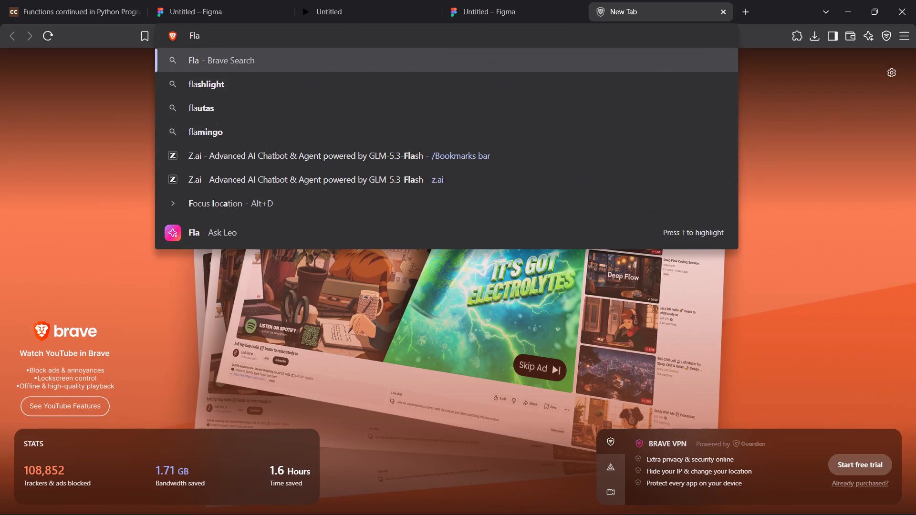
type("vours for donuts")
key("space")
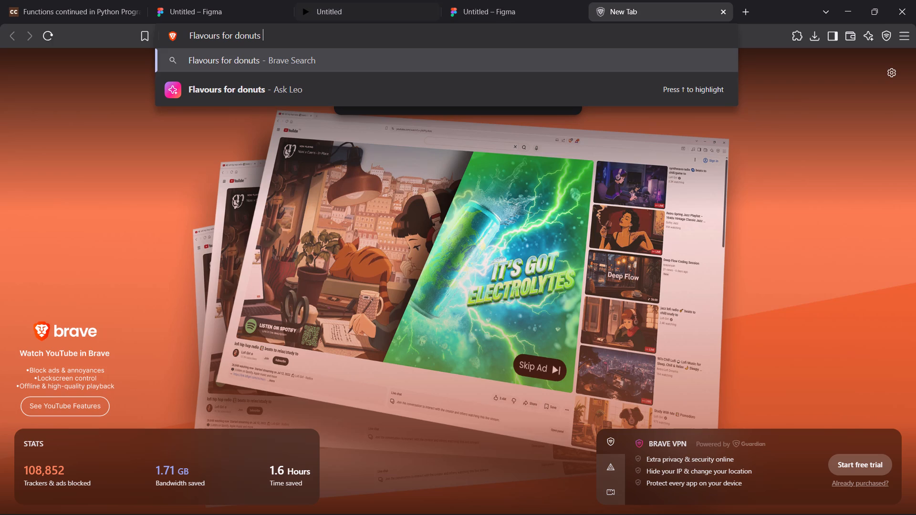
key("BackSpace")
key("BackSpace")
key("BackSpace")
key("BackSpace")
key("BackSpace")
key("BackSpace")
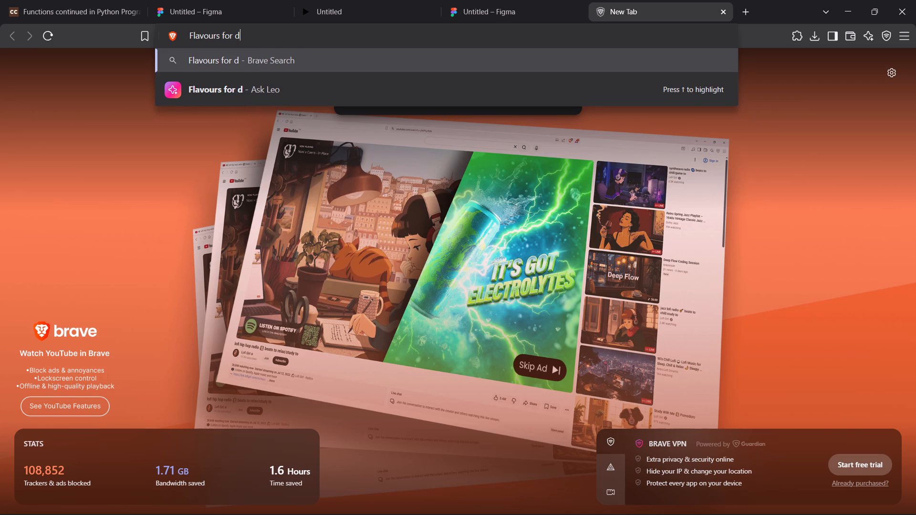
key("BackSpace")
type("yellowish orangish donuts")
key("Return")
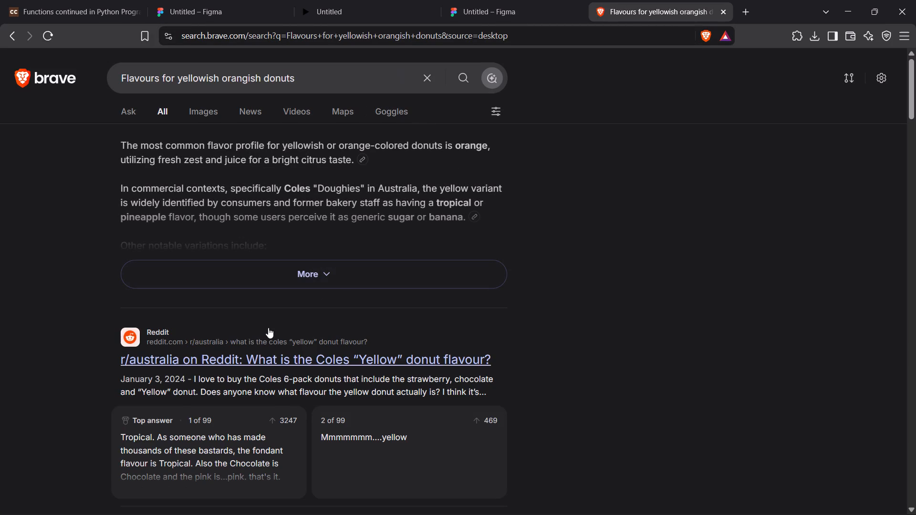
left_click(268, 274)
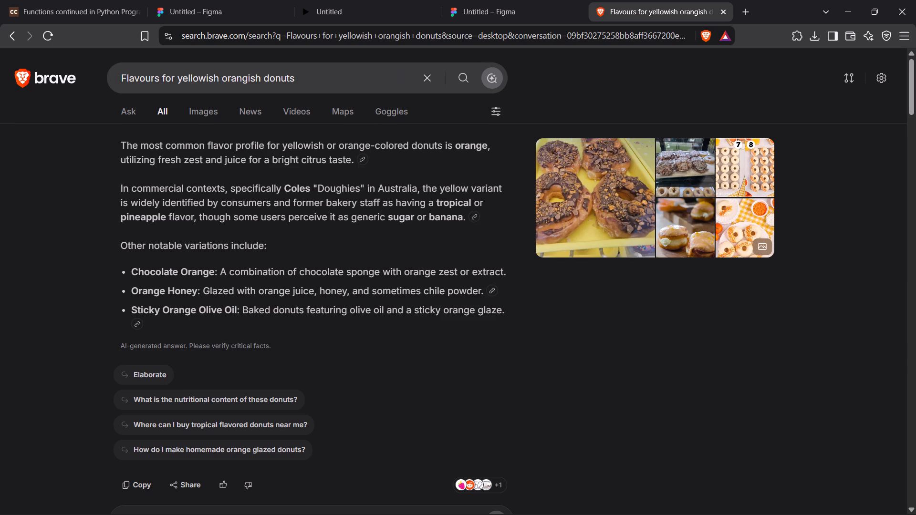
Copy the flavour name "Orange Honey" from the search answer and paste it into frame 3's emptied title in Figma.
left_click_drag(132, 289, 187, 288)
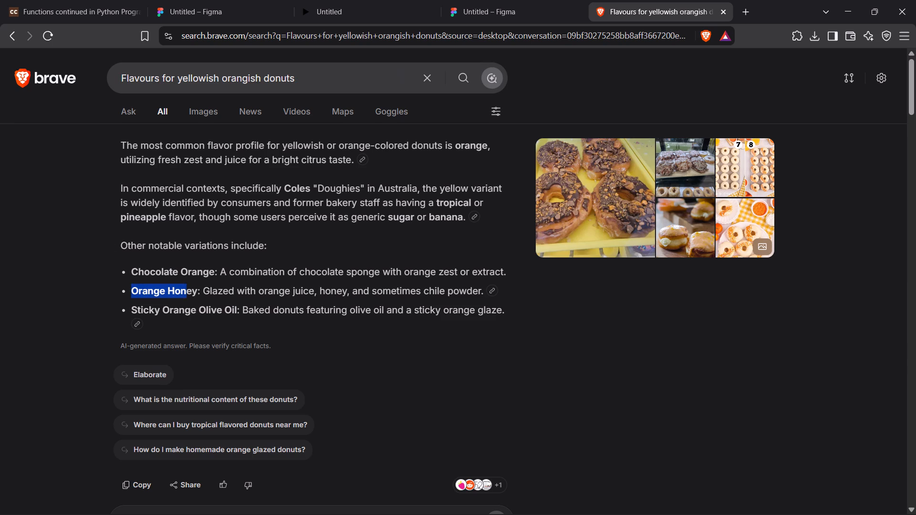
left_click_drag(187, 288, 193, 288)
left_click(35, 200)
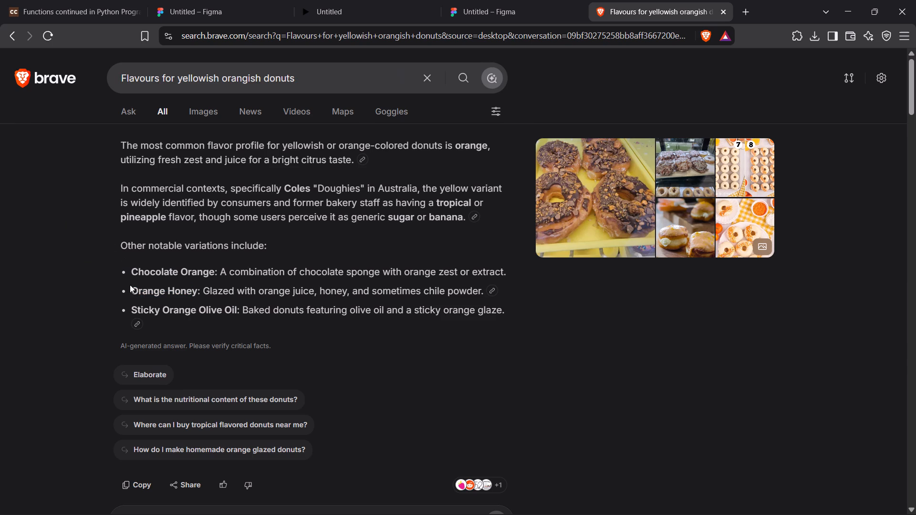
left_click_drag(130, 286, 198, 291)
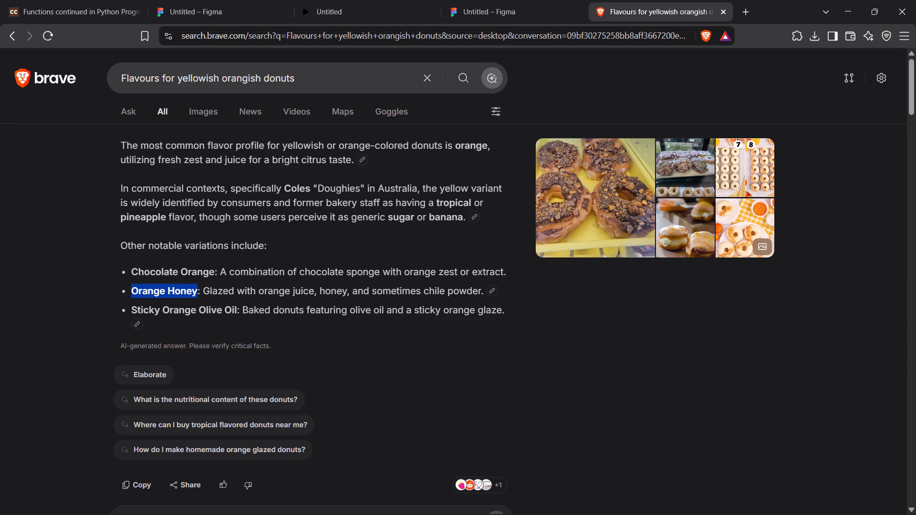
key("ctrl+c")
left_click(390, 0)
left_click(507, 0)
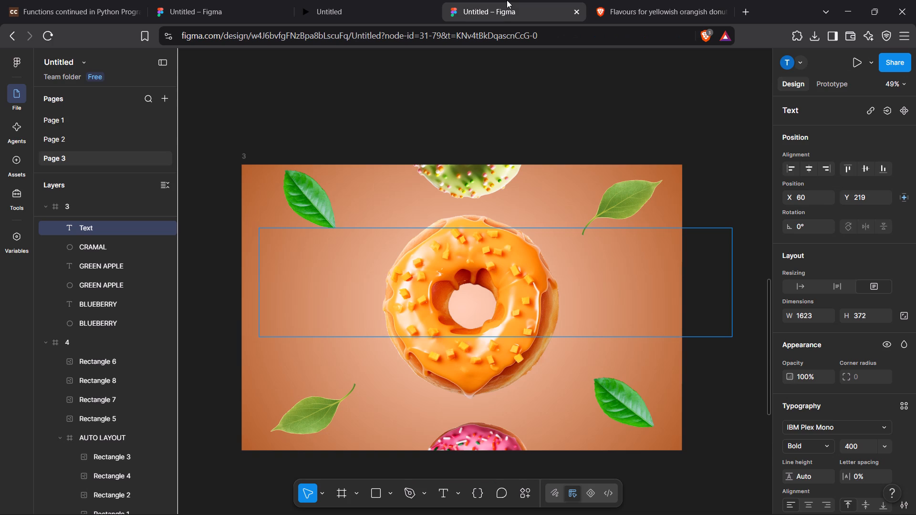
key("ctrl+v")
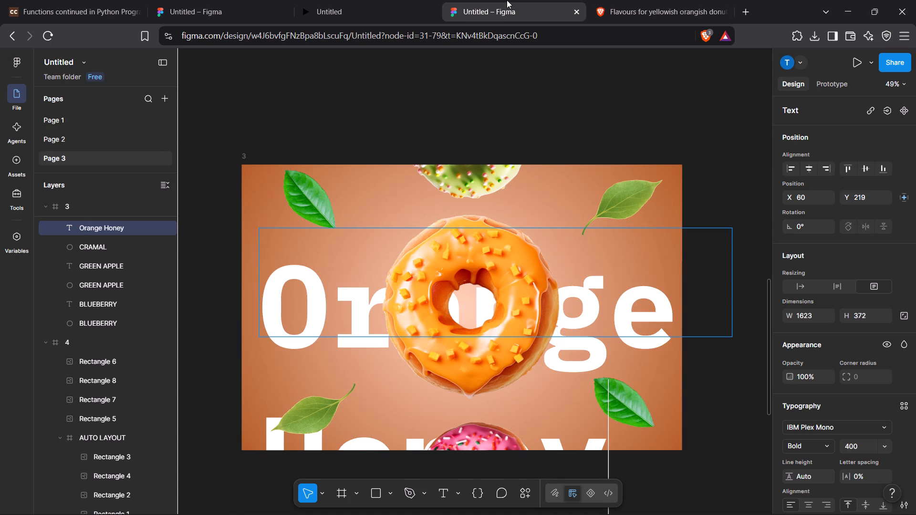
Set the Orange Honey title's font size to 300.
left_click(861, 445)
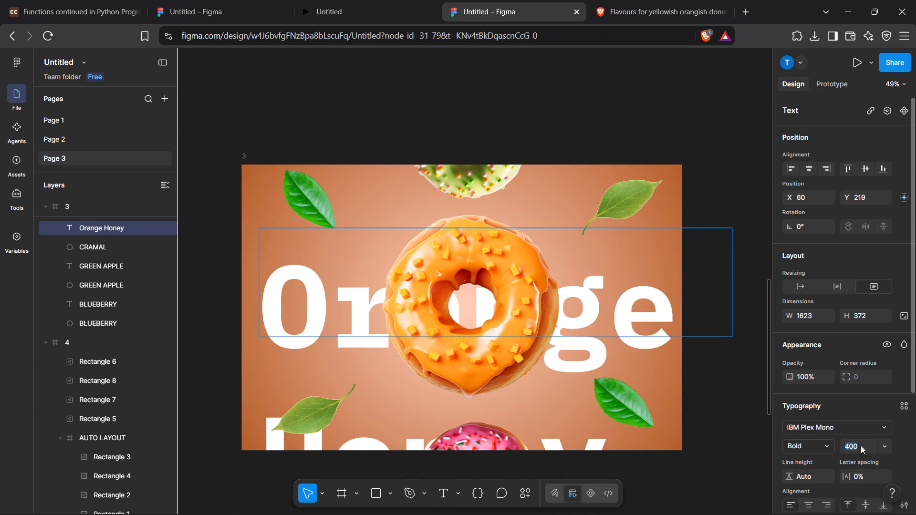
key("BackSpace")
type("300")
key("Return")
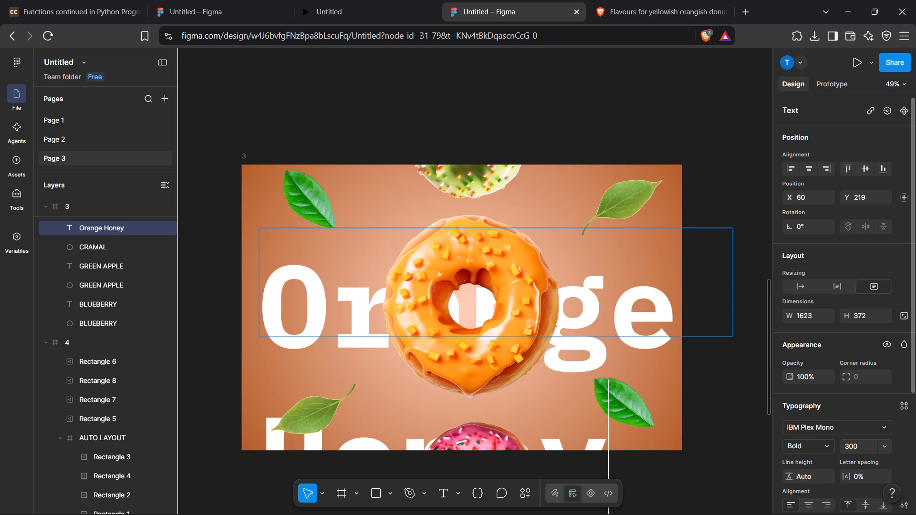
left_click(737, 196)
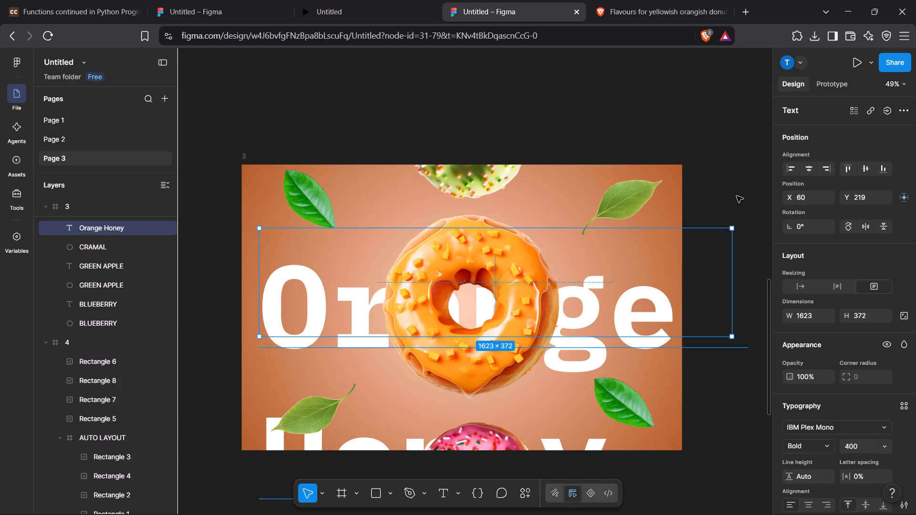
left_click(737, 196)
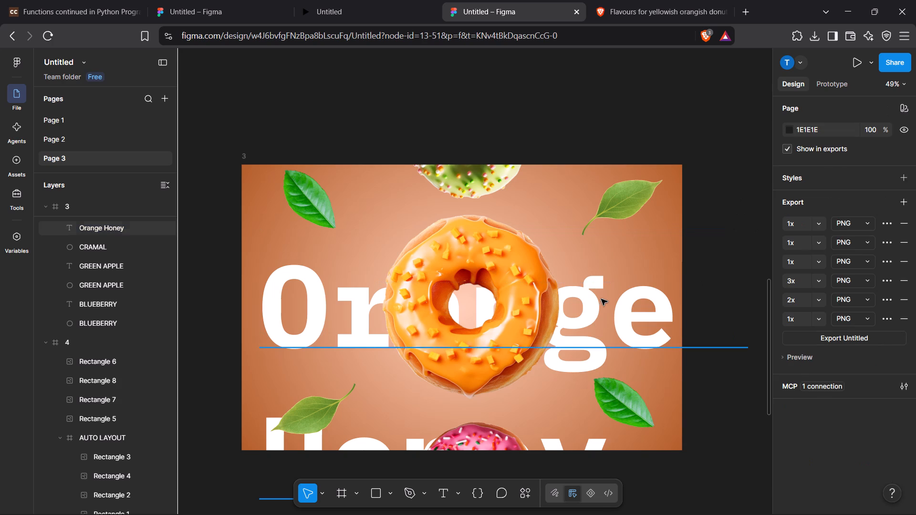
left_click(600, 298)
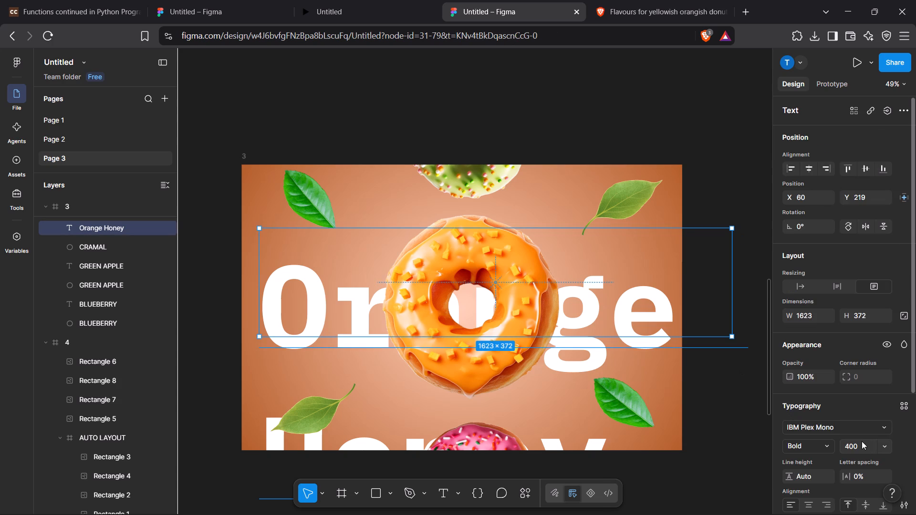
left_click(862, 441)
key("BackSpace")
type("300")
left_click(725, 448)
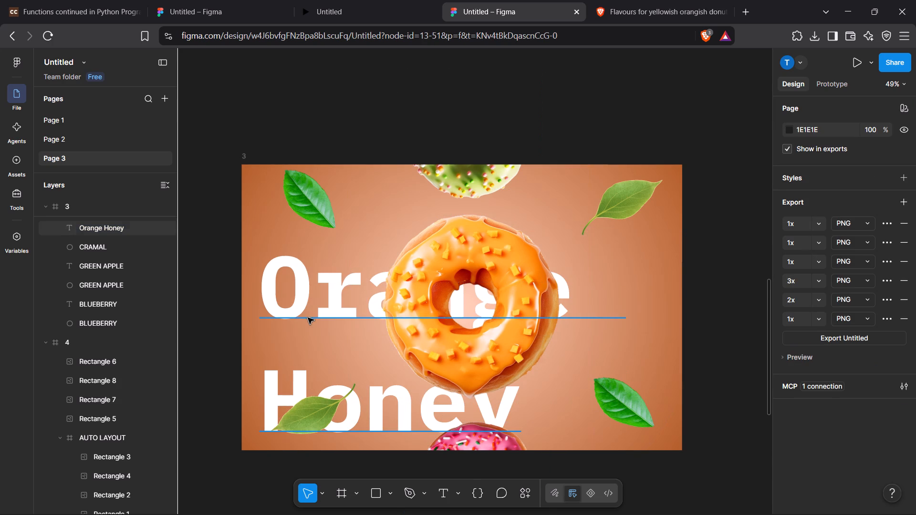
Widen the Orange Honey title's text box to about 2772 × 372 so the words share one line.
left_click(308, 318)
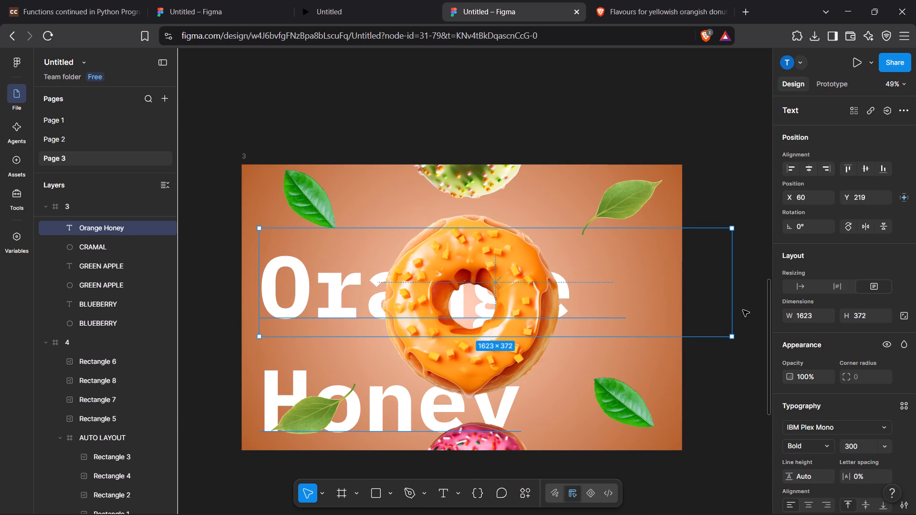
left_click_drag(730, 310, 831, 291)
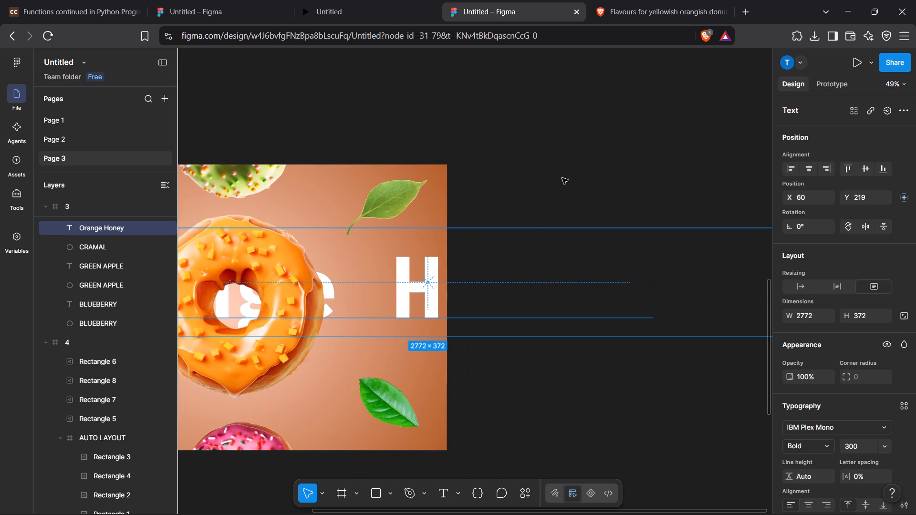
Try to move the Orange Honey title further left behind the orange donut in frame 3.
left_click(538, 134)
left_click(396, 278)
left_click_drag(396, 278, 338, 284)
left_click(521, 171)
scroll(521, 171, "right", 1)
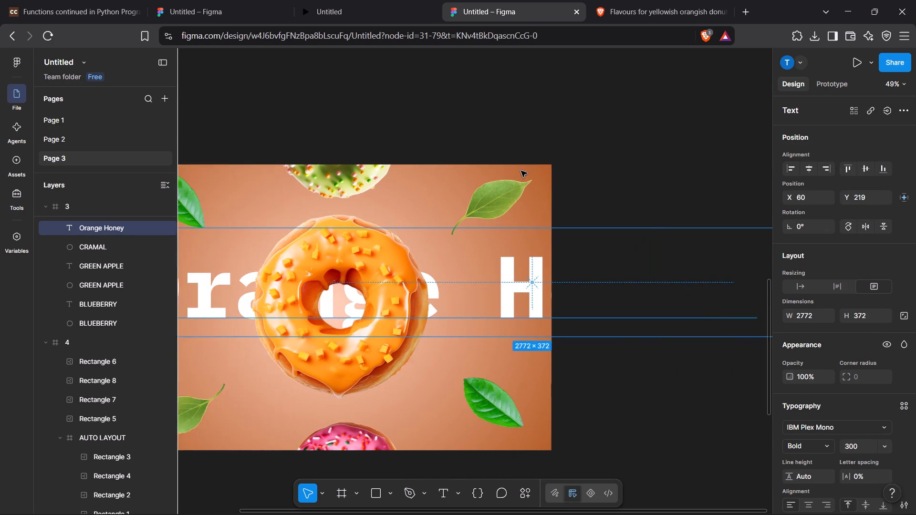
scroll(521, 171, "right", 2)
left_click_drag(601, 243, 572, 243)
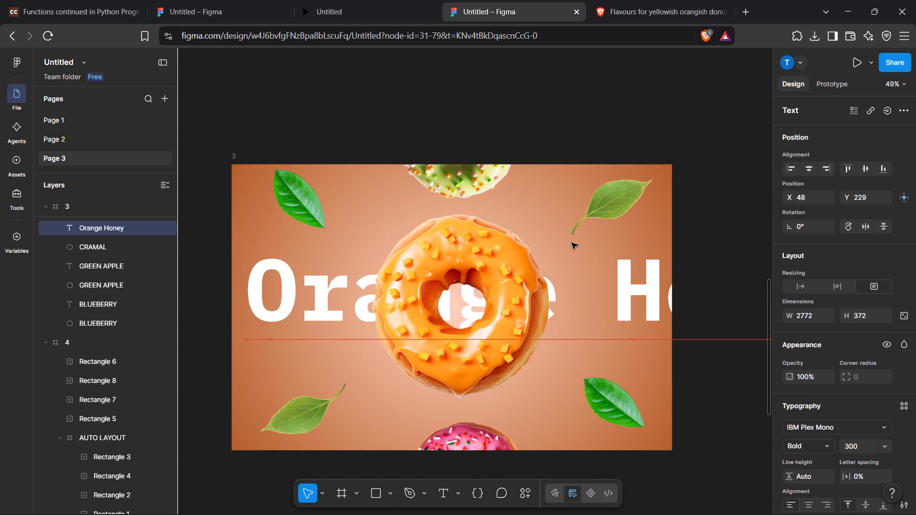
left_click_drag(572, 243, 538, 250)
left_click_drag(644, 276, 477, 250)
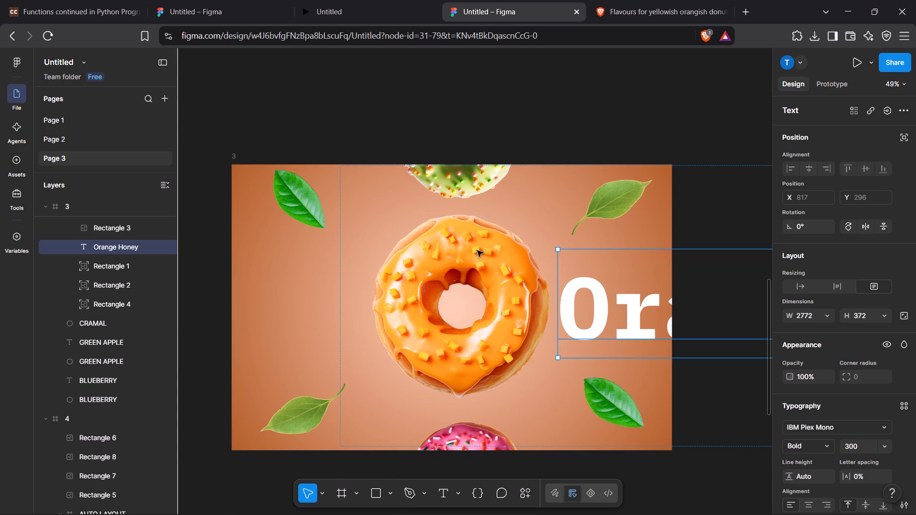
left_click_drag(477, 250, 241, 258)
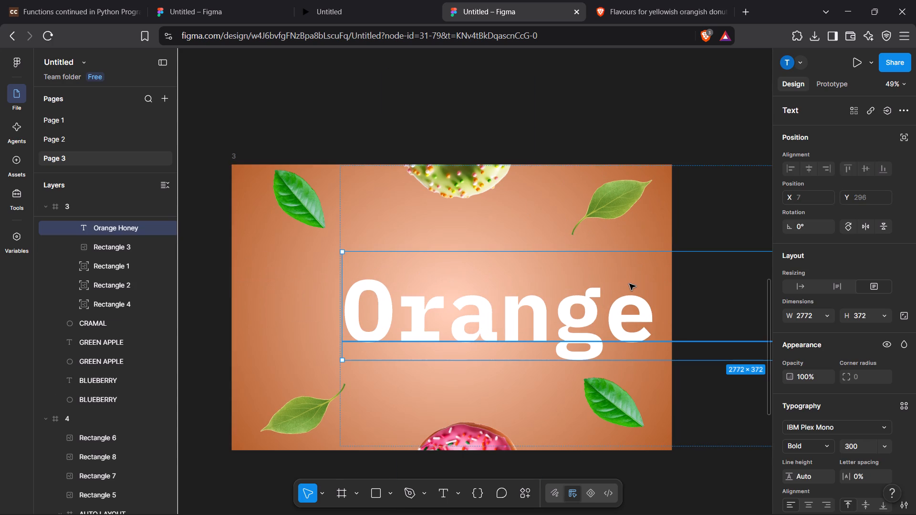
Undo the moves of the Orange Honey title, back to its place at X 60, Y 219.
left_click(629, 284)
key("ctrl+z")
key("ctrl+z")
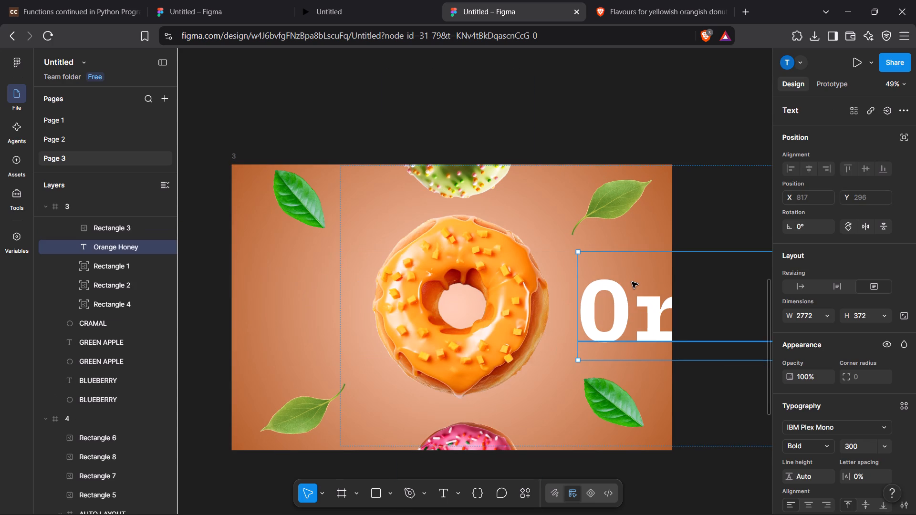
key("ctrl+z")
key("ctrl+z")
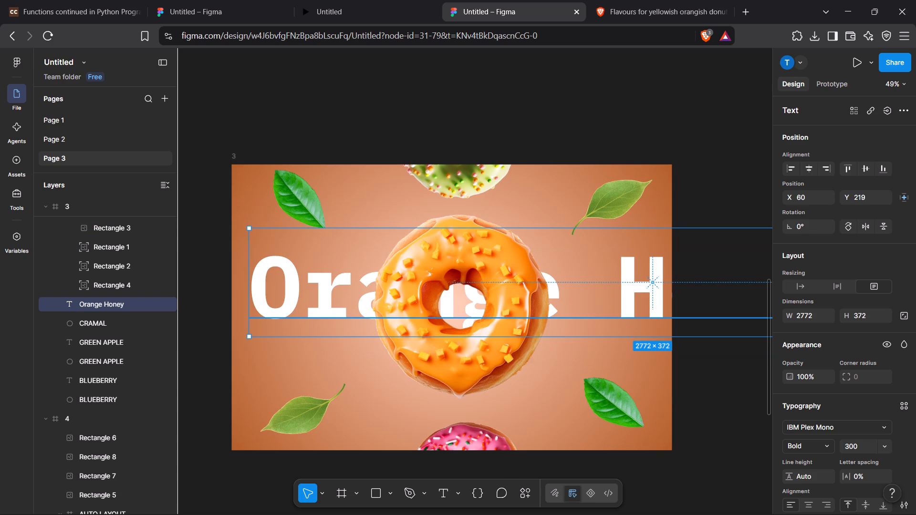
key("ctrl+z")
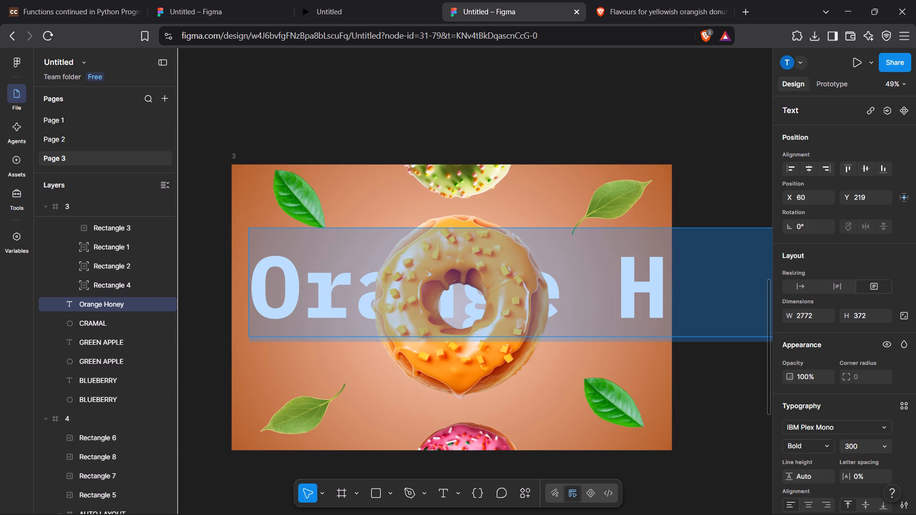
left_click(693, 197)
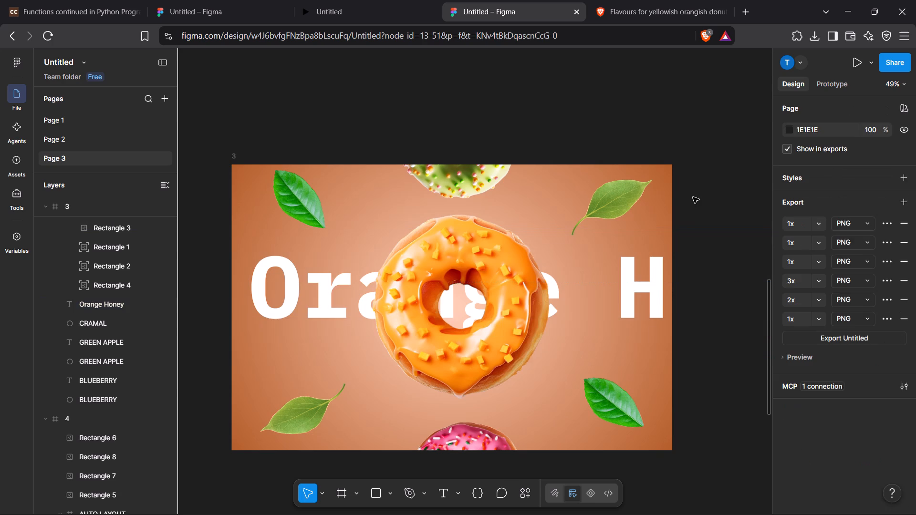
Remove the space between the two words of frame 3's title so it reads "OrangeHoney".
left_click(645, 253)
left_click(621, 279)
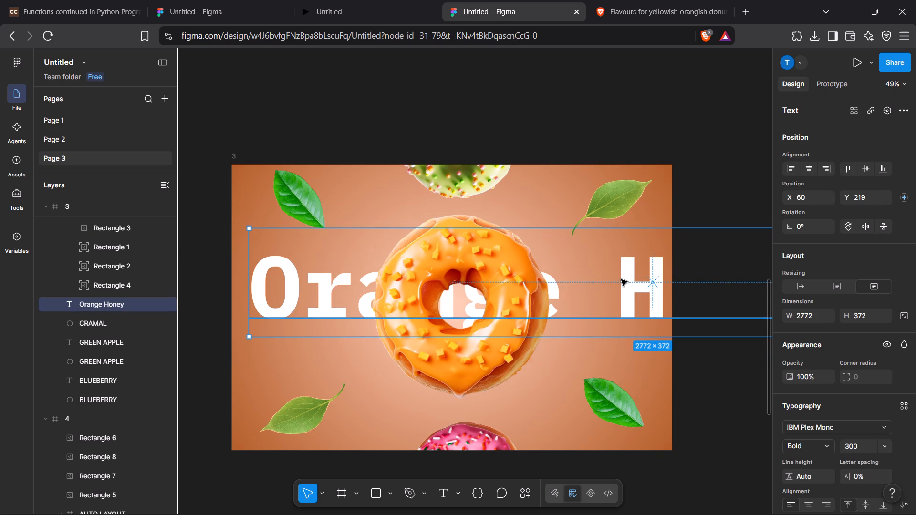
double_click(621, 279)
left_click(621, 279)
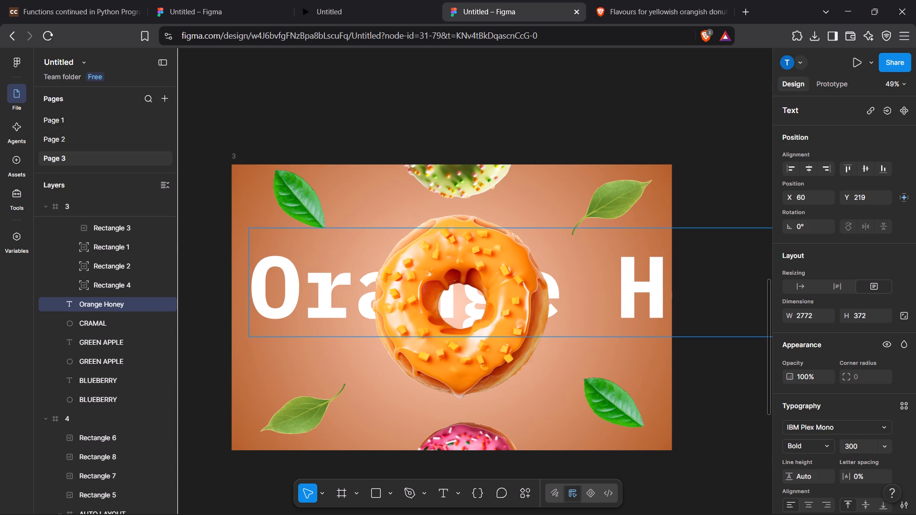
key("BackSpace")
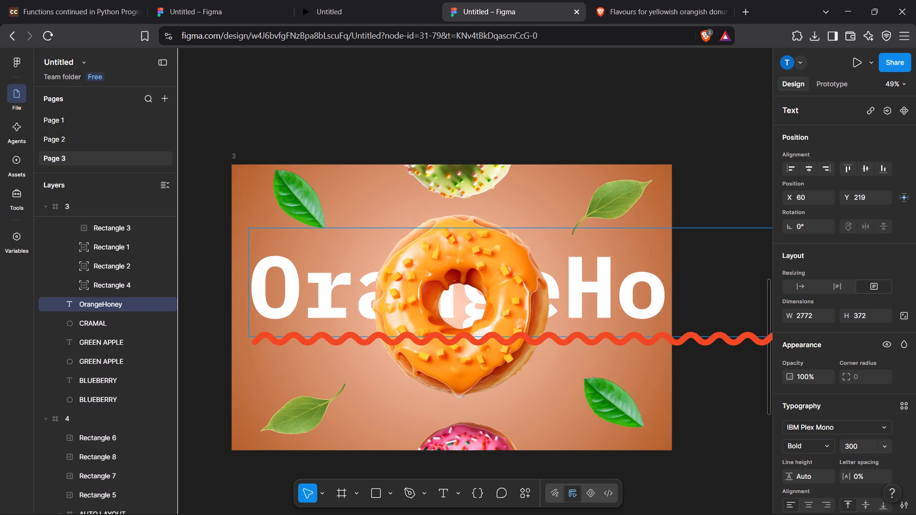
left_click(737, 161)
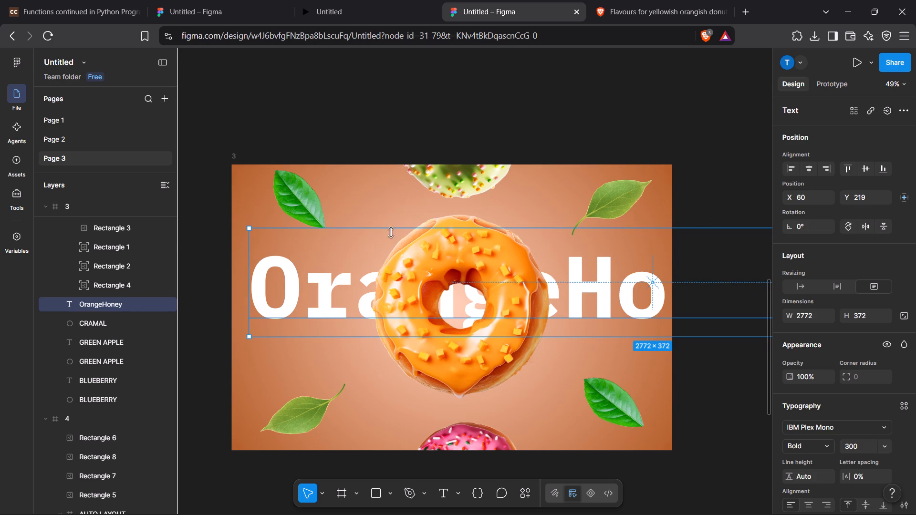
Move frame 3's OrangeHoney title left behind the orange donut, to about X -149, Y 229.
left_click(352, 243)
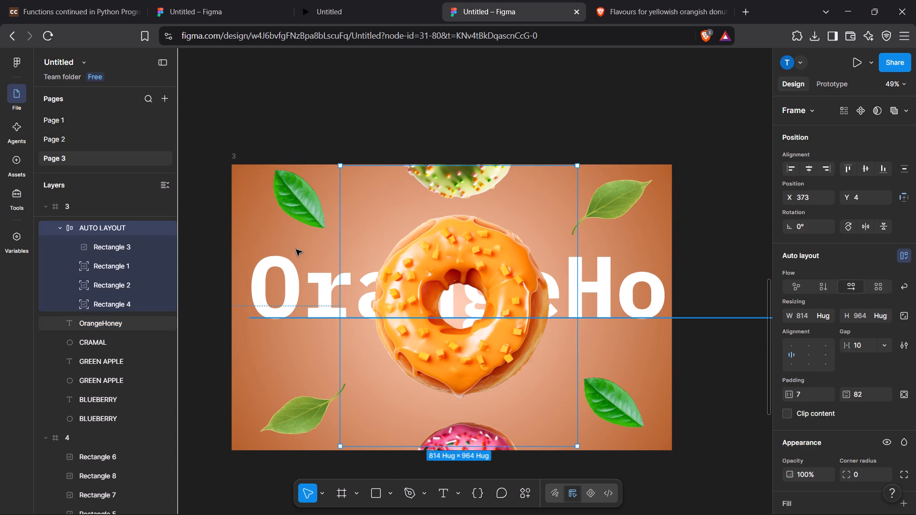
left_click_drag(296, 249, 235, 253)
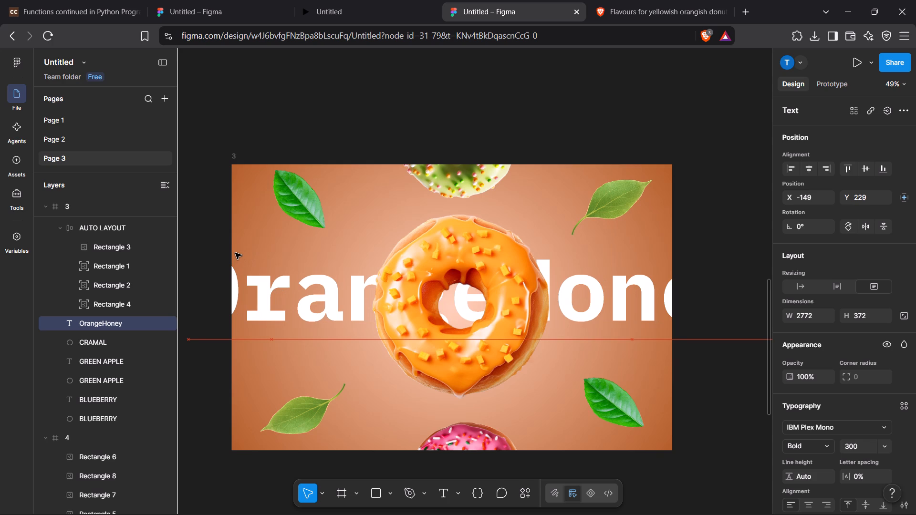
left_click_drag(235, 253, 235, 254)
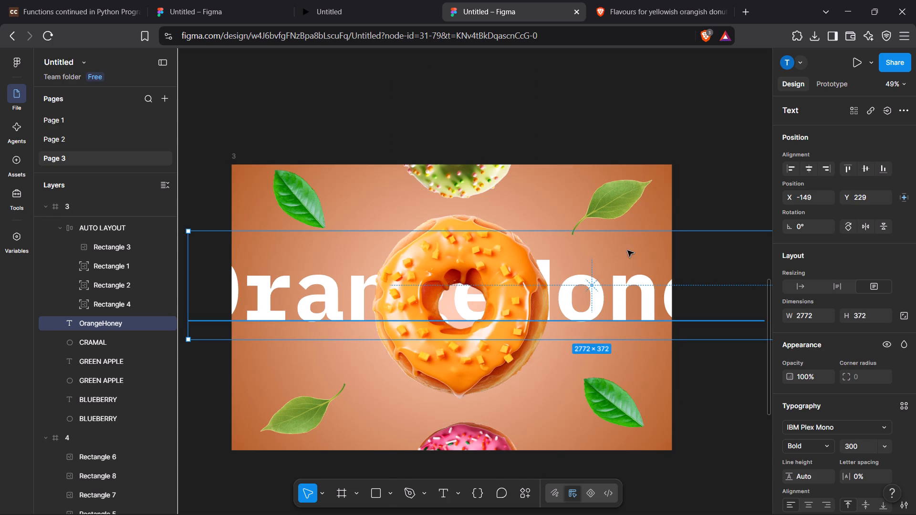
left_click(322, 258)
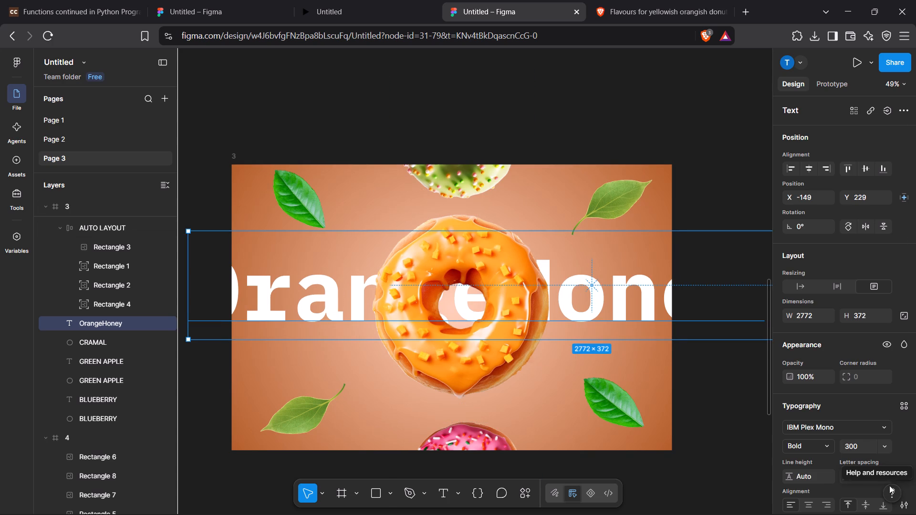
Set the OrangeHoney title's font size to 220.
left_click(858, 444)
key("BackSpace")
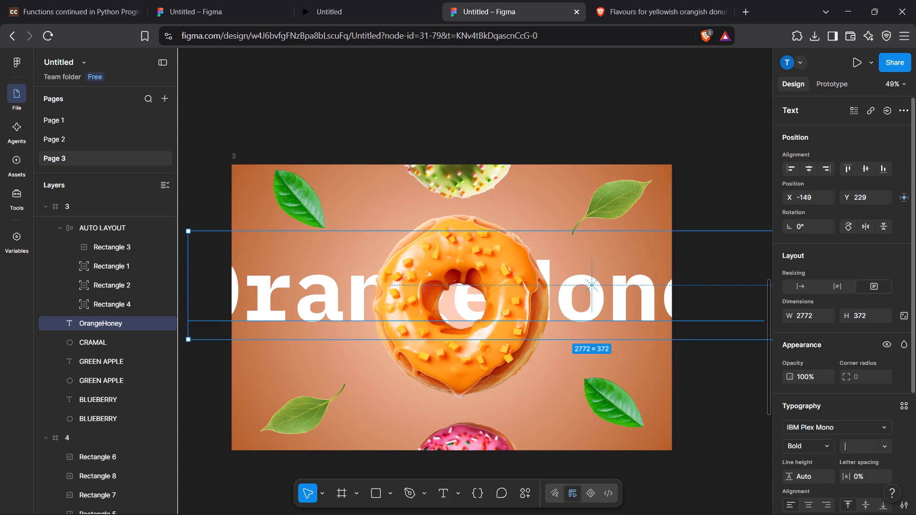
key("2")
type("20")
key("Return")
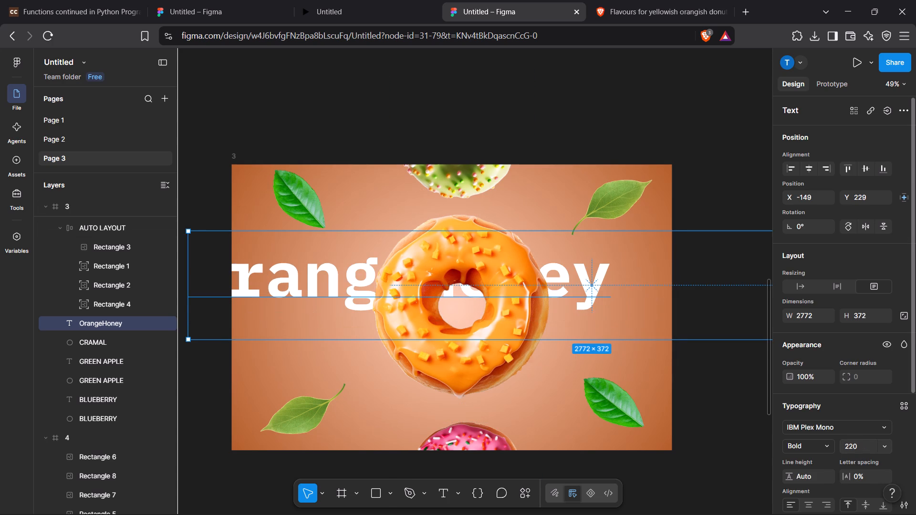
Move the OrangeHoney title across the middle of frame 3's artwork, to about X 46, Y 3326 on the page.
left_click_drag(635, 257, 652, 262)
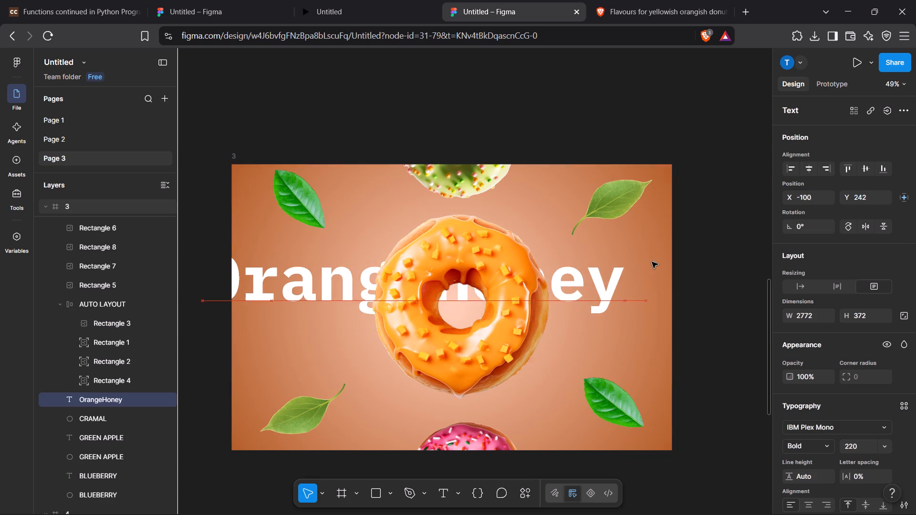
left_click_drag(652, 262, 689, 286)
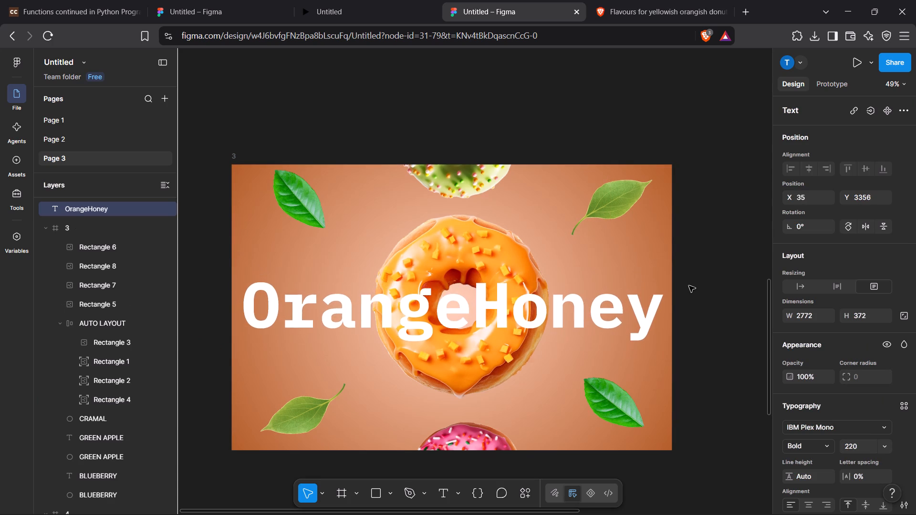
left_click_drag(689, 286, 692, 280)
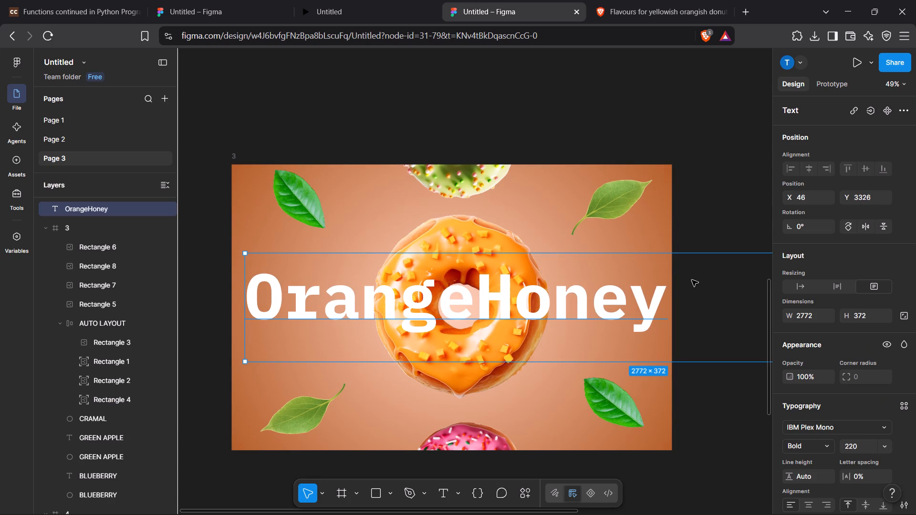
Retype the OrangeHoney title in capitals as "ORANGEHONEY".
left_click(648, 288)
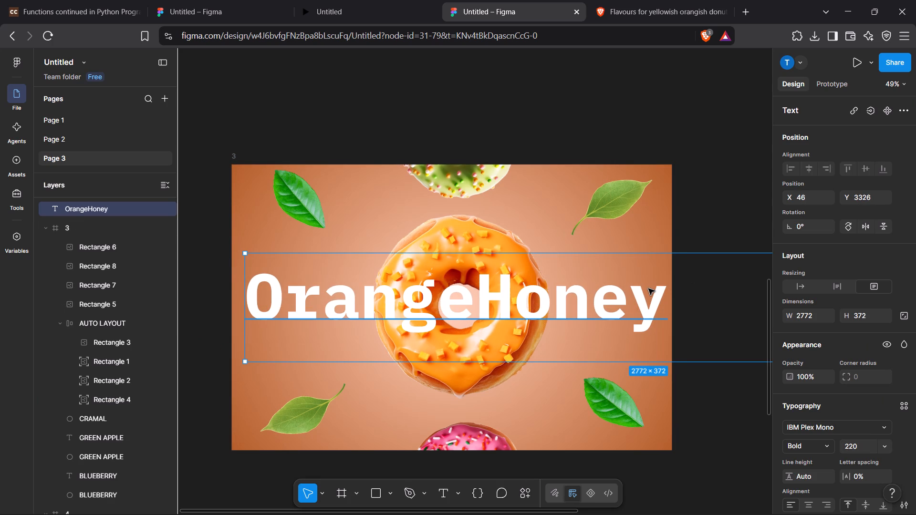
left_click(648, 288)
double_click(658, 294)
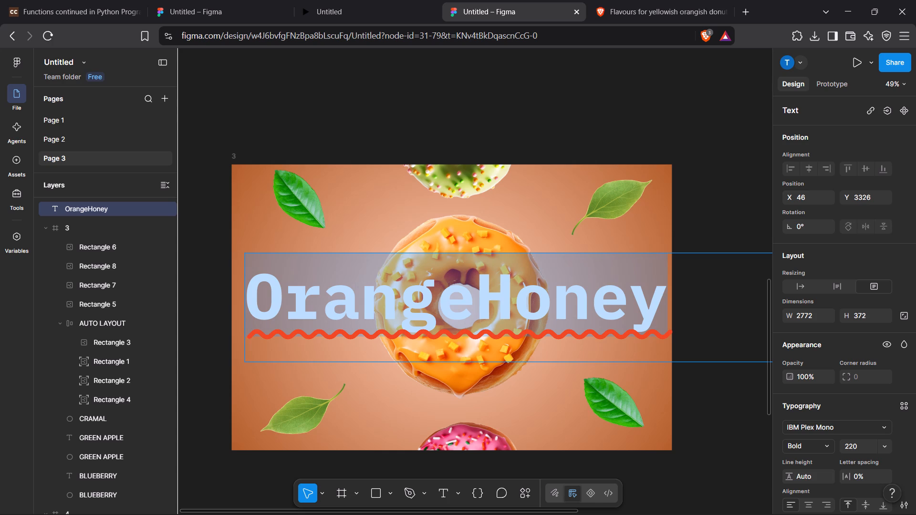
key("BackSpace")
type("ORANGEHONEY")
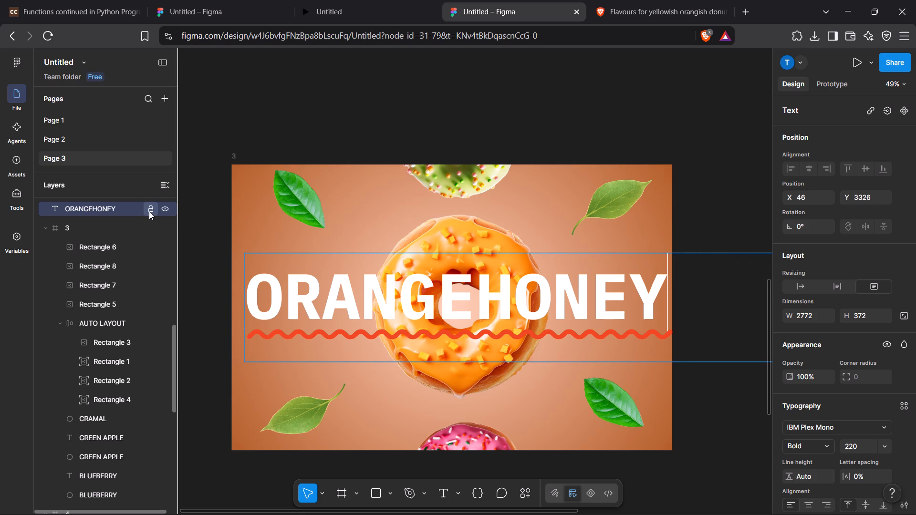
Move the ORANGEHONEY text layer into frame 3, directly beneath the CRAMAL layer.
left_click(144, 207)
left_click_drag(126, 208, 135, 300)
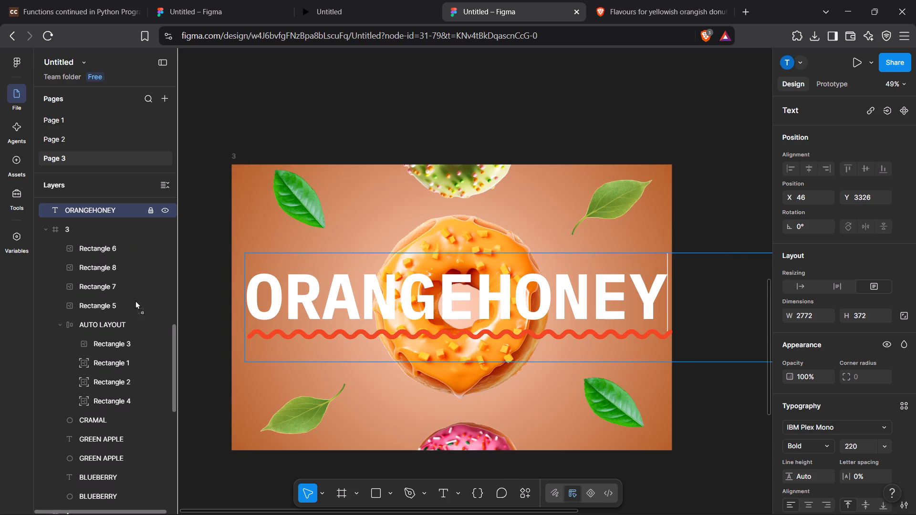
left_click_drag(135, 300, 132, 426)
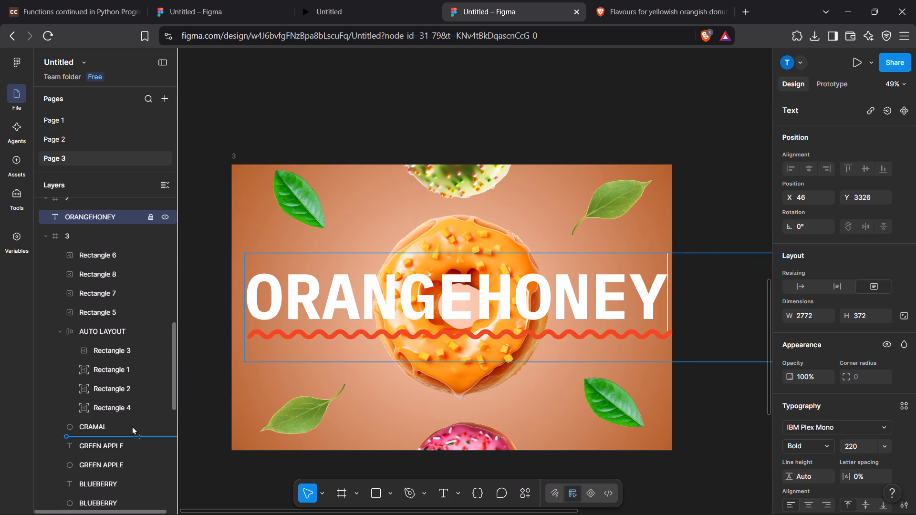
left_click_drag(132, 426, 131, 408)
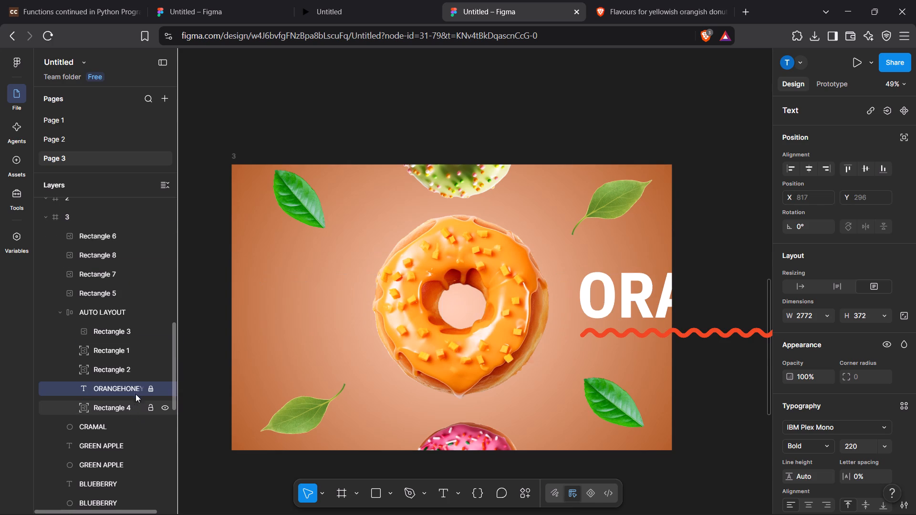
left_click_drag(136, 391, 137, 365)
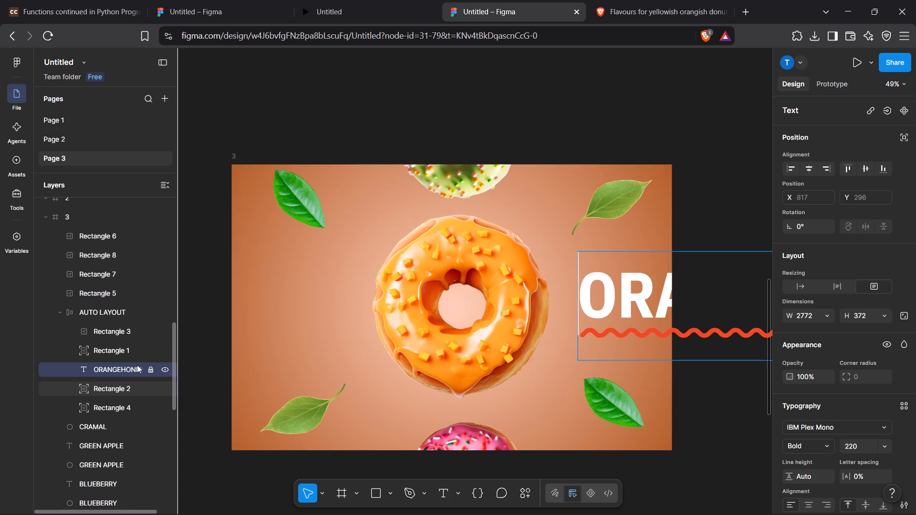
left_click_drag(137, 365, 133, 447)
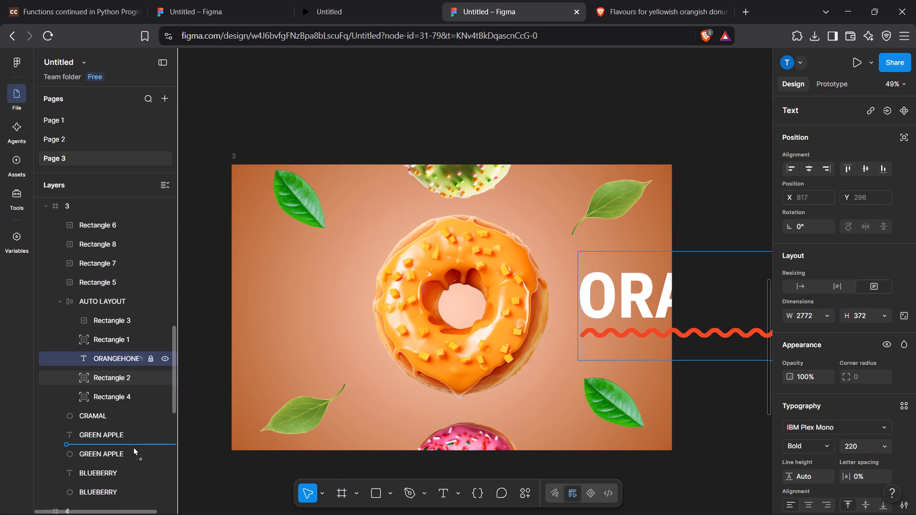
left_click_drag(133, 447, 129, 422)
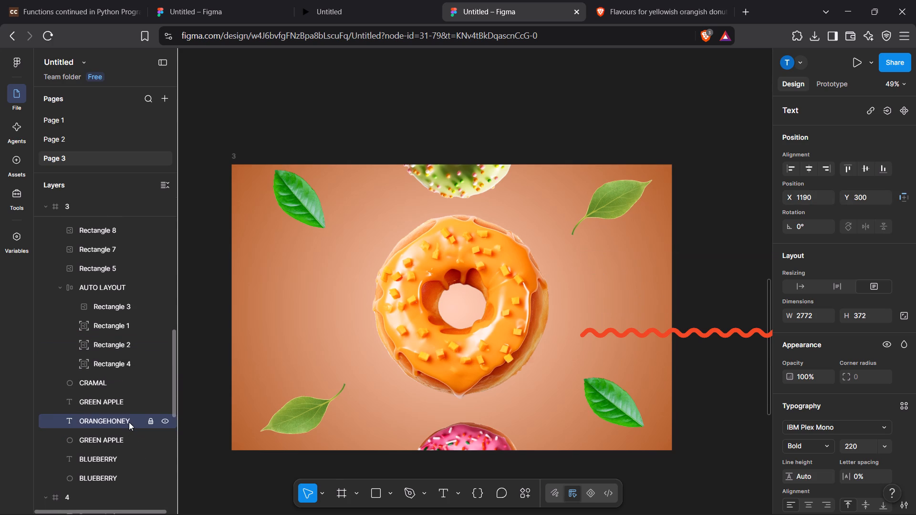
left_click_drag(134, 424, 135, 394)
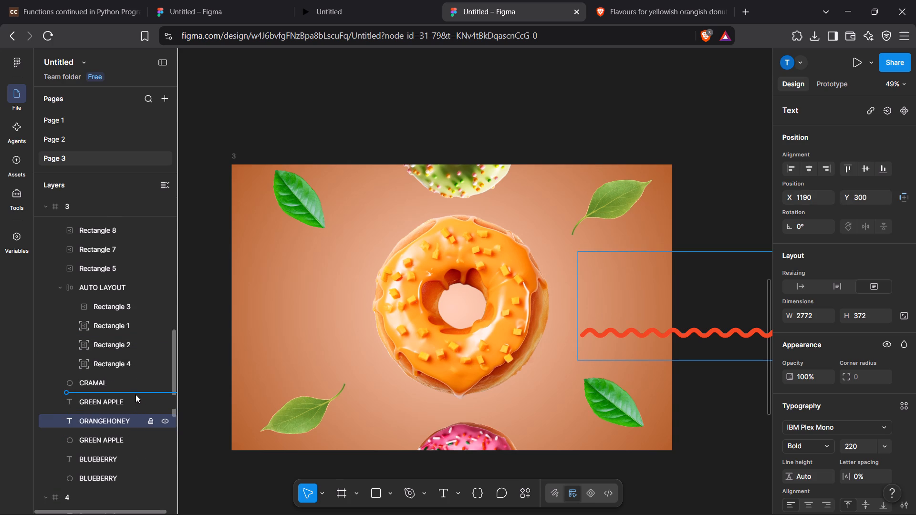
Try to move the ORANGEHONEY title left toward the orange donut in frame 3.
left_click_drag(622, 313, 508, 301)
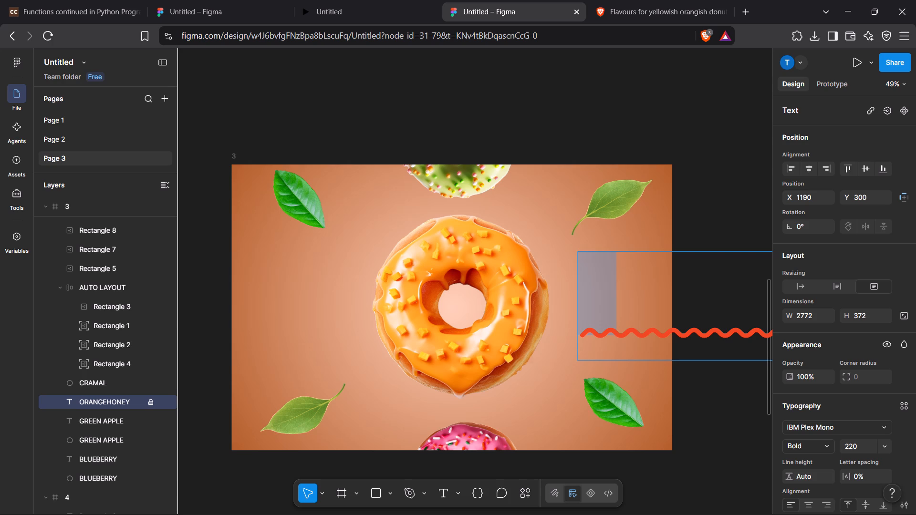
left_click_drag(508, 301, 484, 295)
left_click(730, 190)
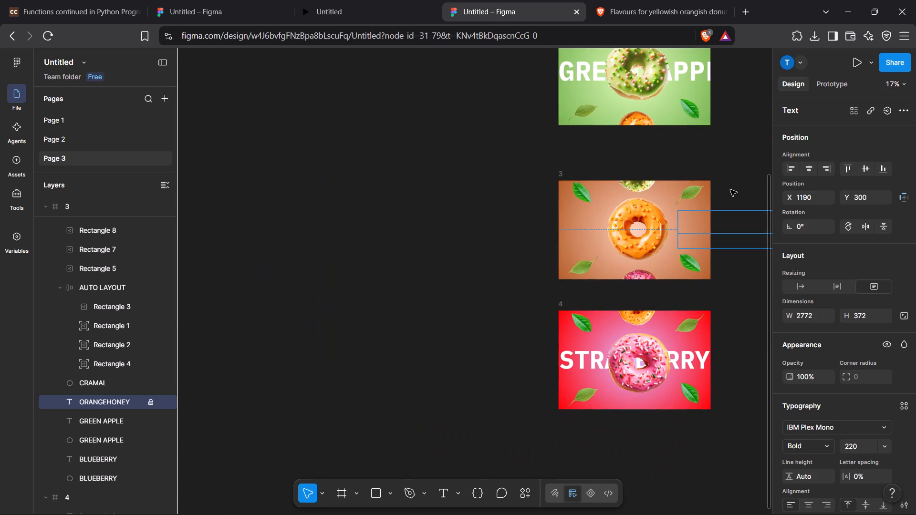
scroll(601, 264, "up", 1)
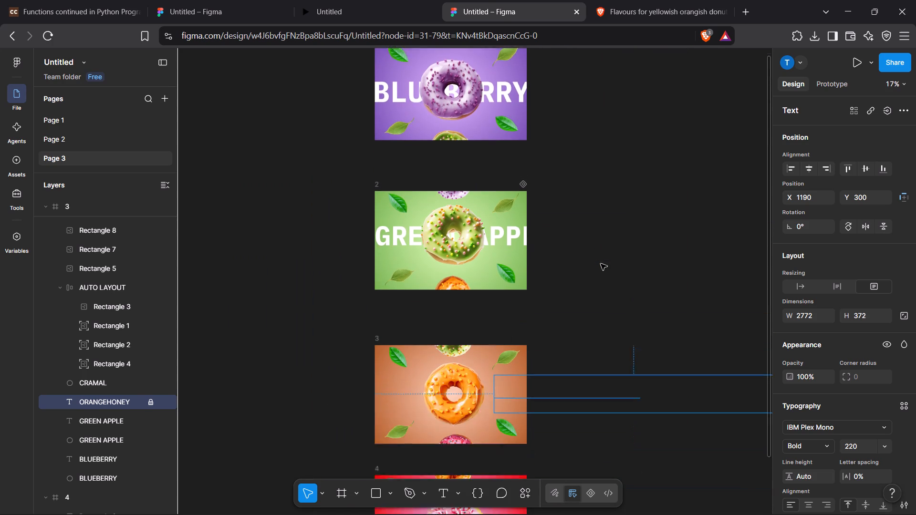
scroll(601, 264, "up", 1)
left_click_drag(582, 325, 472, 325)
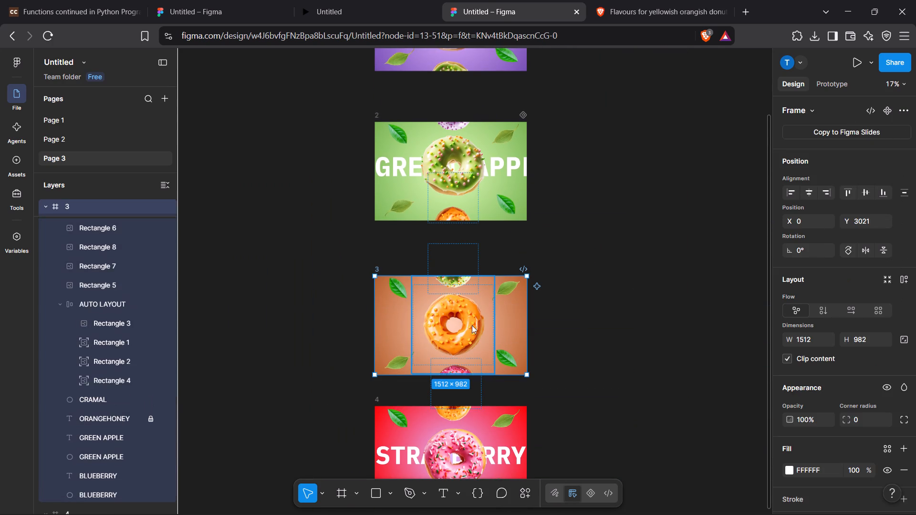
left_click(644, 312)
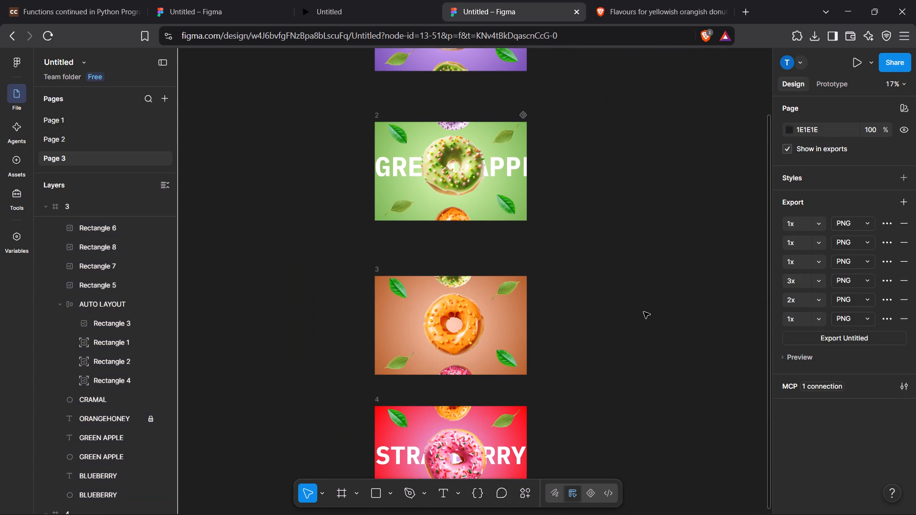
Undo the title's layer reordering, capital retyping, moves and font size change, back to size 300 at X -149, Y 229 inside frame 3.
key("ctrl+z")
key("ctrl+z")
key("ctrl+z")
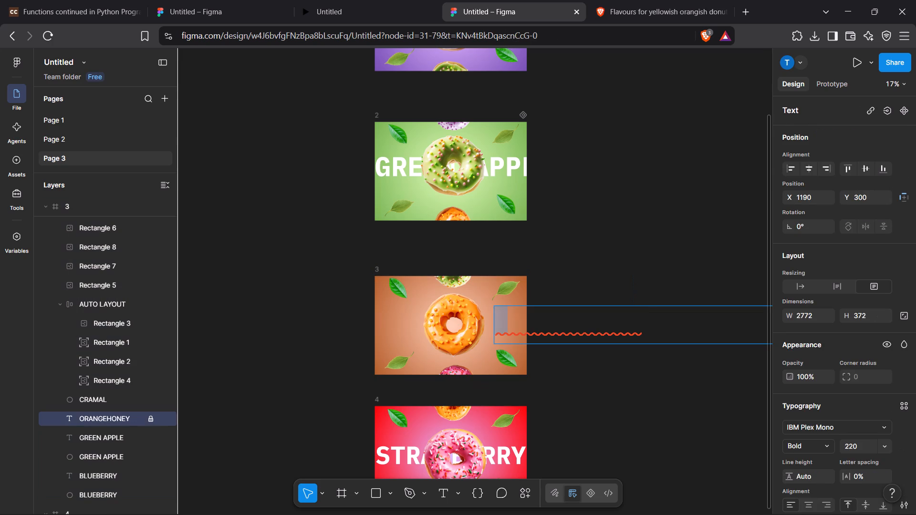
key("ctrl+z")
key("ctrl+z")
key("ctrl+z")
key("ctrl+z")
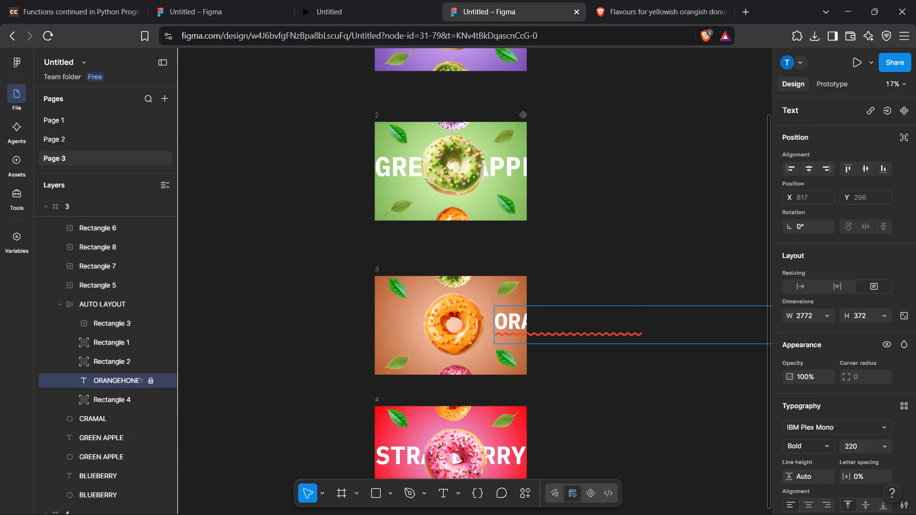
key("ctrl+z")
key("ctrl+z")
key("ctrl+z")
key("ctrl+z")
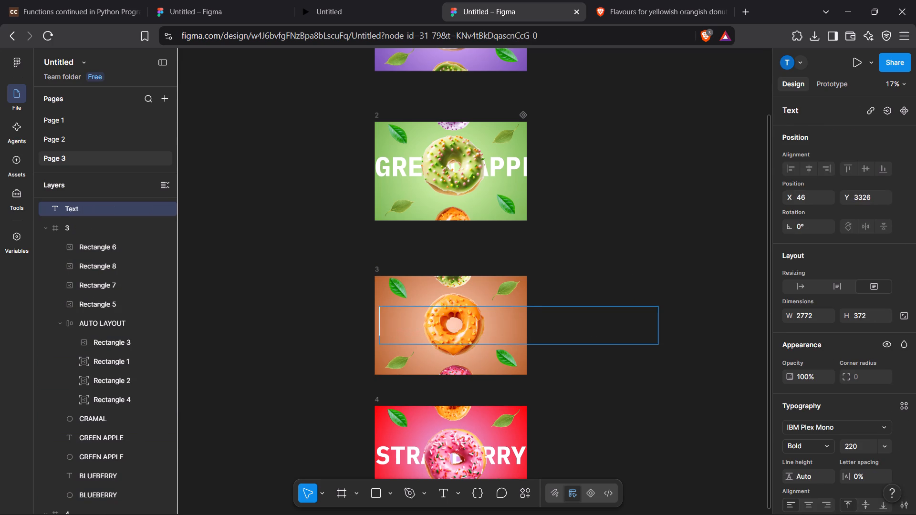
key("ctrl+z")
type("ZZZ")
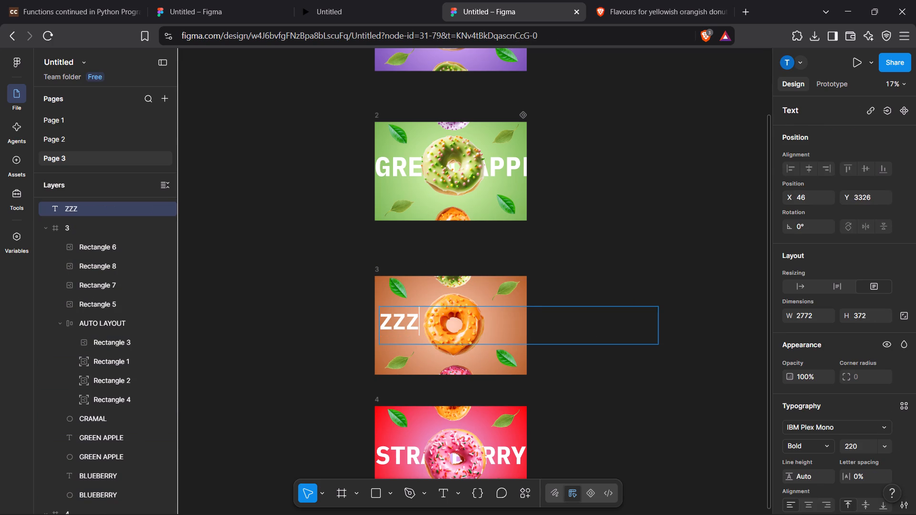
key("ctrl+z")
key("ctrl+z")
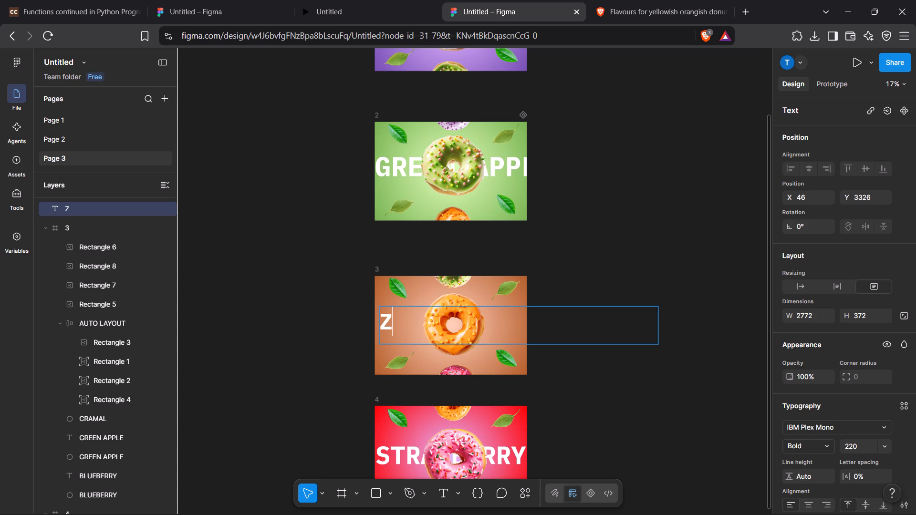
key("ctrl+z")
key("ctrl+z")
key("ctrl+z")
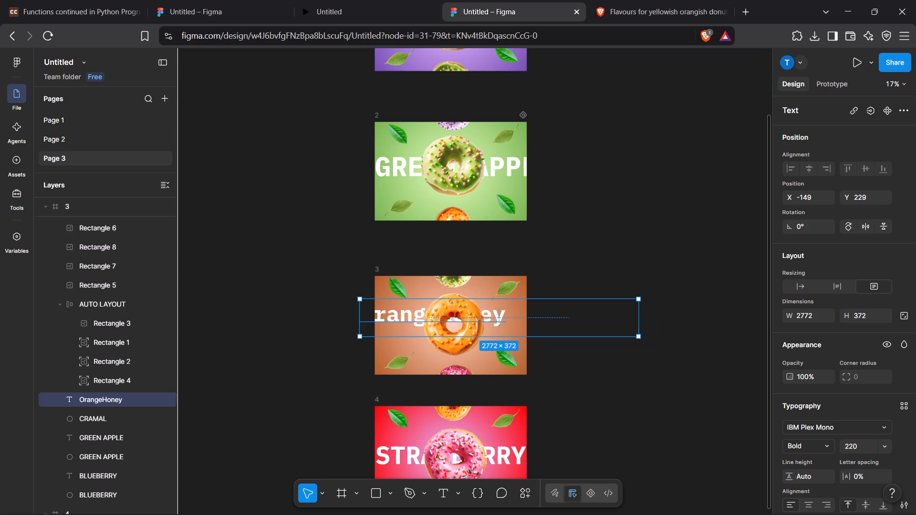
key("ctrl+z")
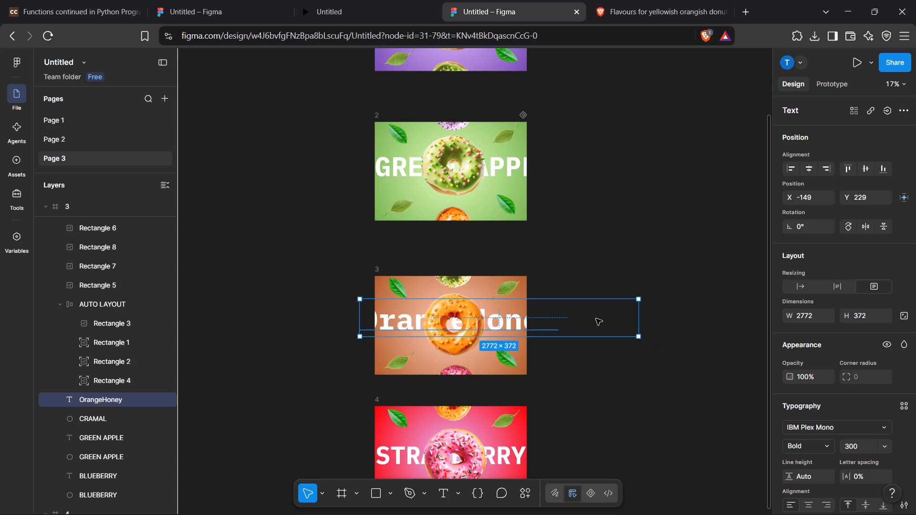
Replace the text of frame 3's OrangeHoney title with "ORANGEHONEY" in capitals.
left_click(585, 262)
left_click(528, 314)
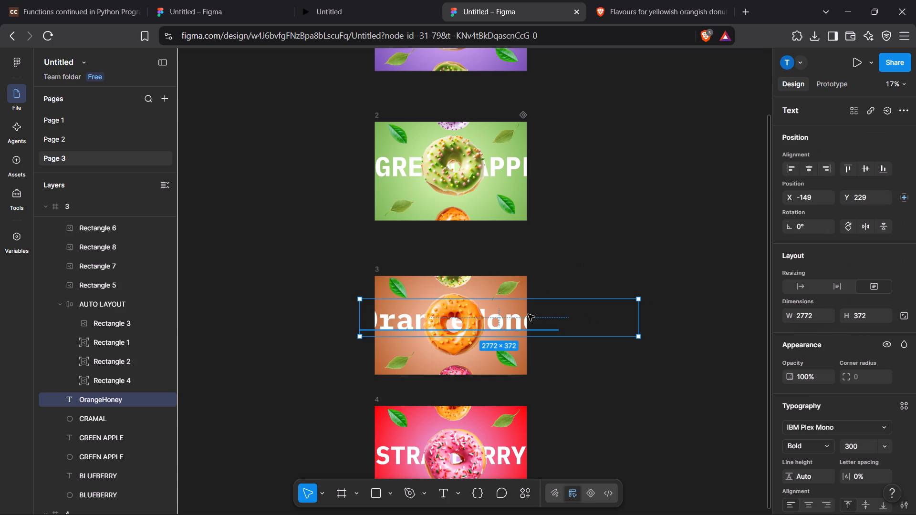
double_click(599, 321)
double_click(519, 331)
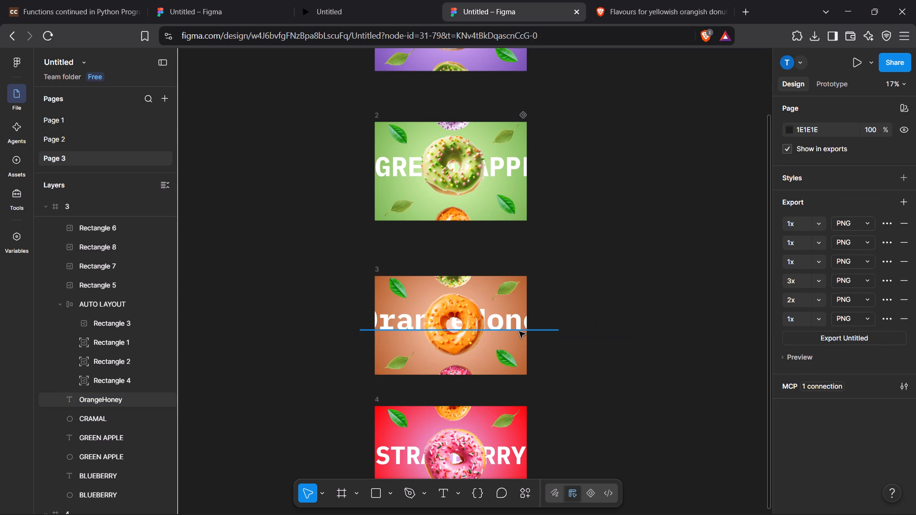
key("BackSpace")
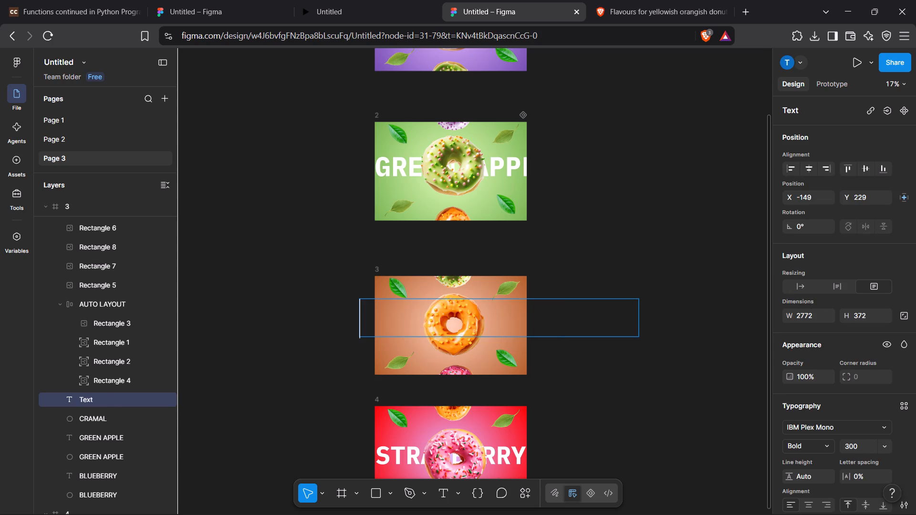
type("ORANGEHONEY")
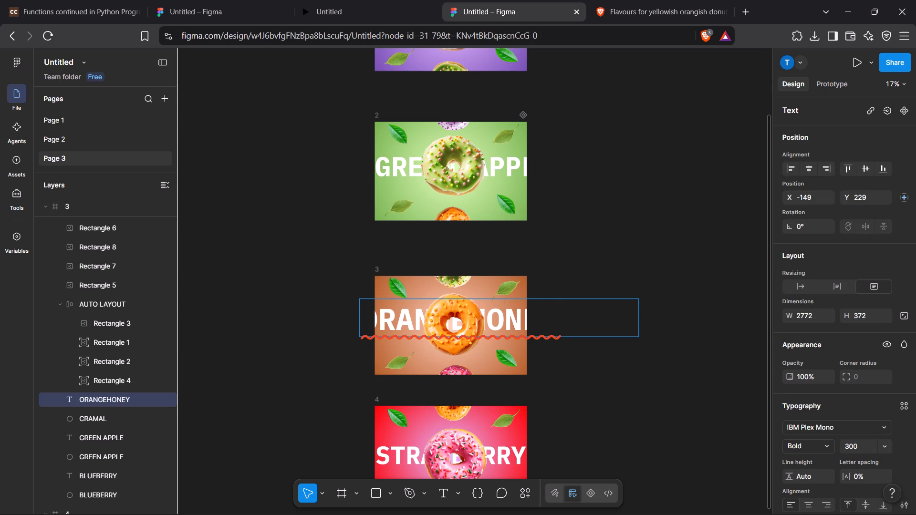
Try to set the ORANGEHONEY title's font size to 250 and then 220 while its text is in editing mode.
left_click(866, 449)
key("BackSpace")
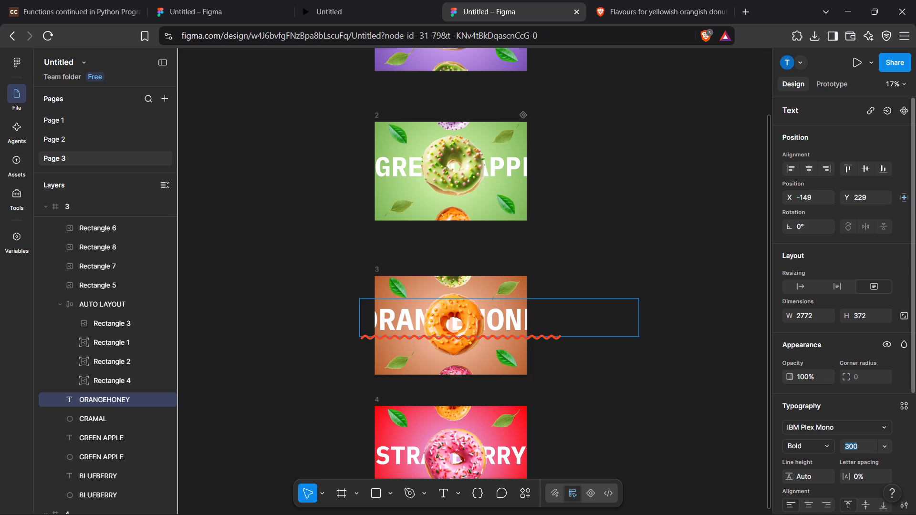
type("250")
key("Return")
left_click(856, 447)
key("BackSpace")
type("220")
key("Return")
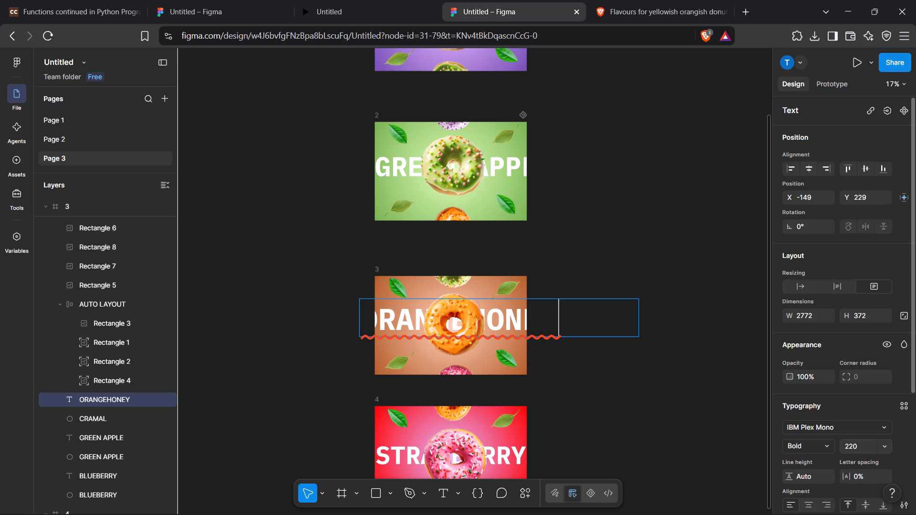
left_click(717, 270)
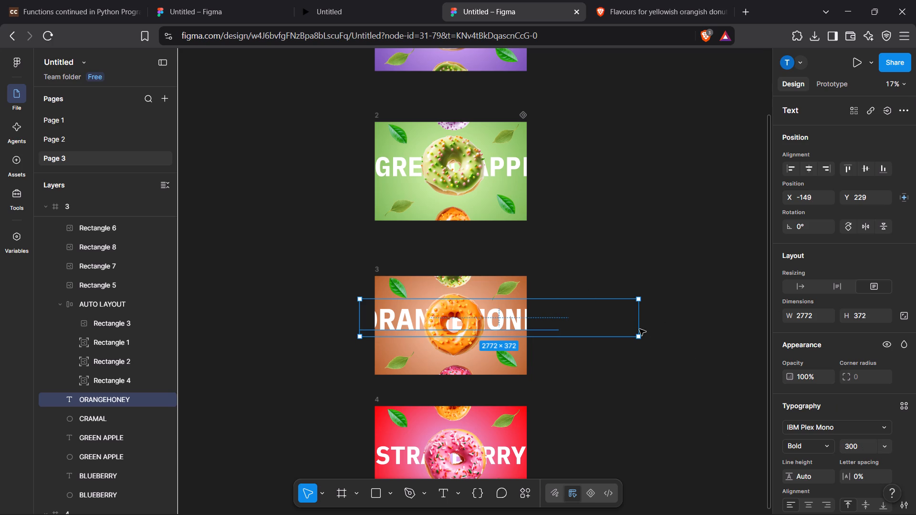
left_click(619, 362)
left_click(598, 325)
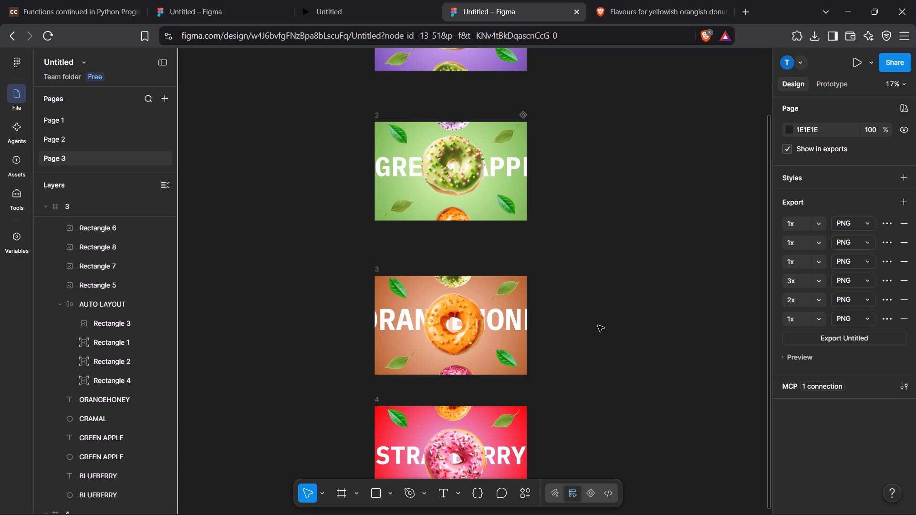
Select the ORANGEHONEY text layer in frame 3 and set its font size to 220.
left_click(115, 396)
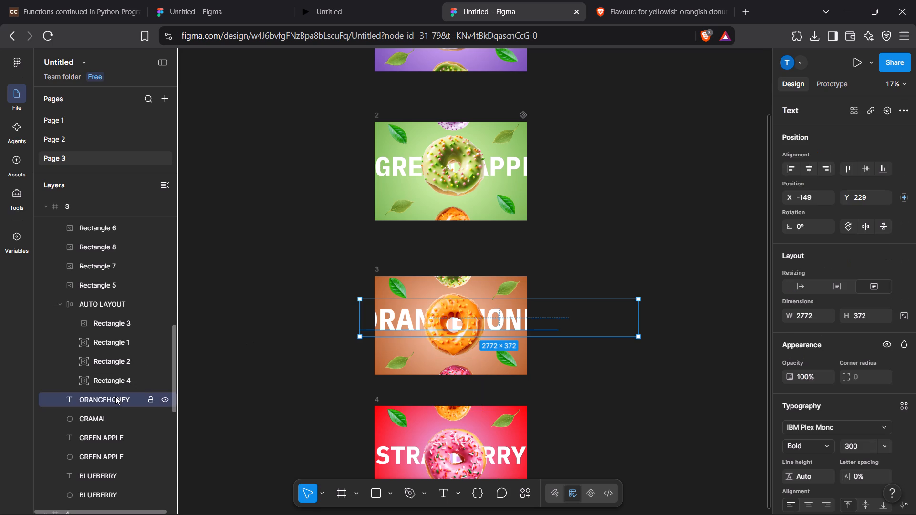
left_click(864, 442)
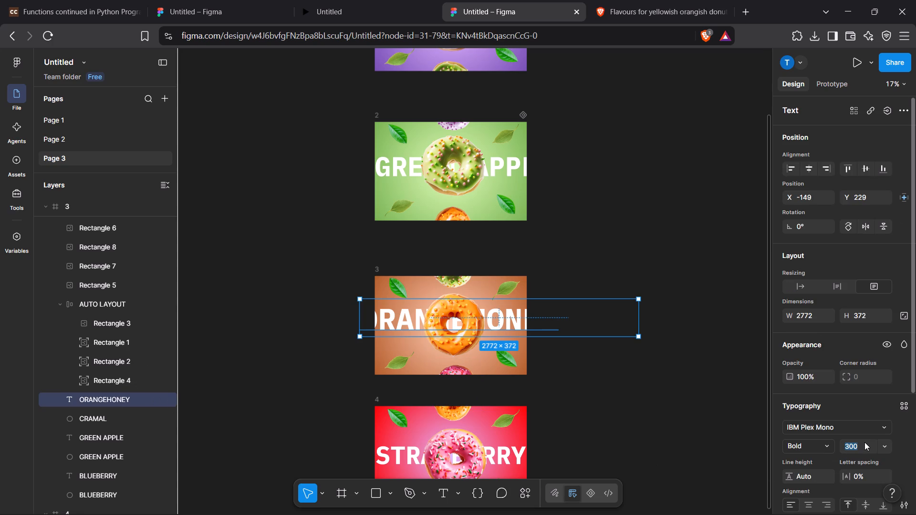
key("BackSpace")
type("220")
key("Return")
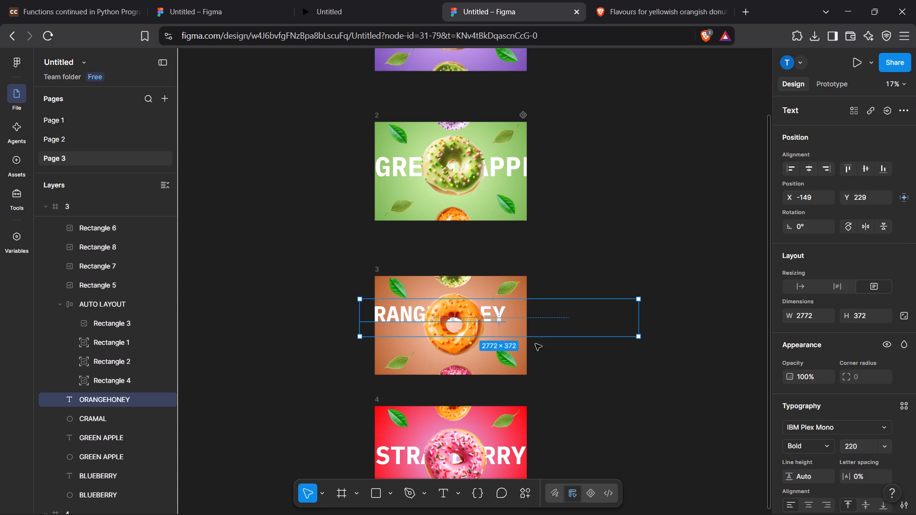
Move the ORANGEHONEY title to about X 21, Y 312 so it sits centred behind frame 3's orange donut.
left_click_drag(630, 331, 639, 333)
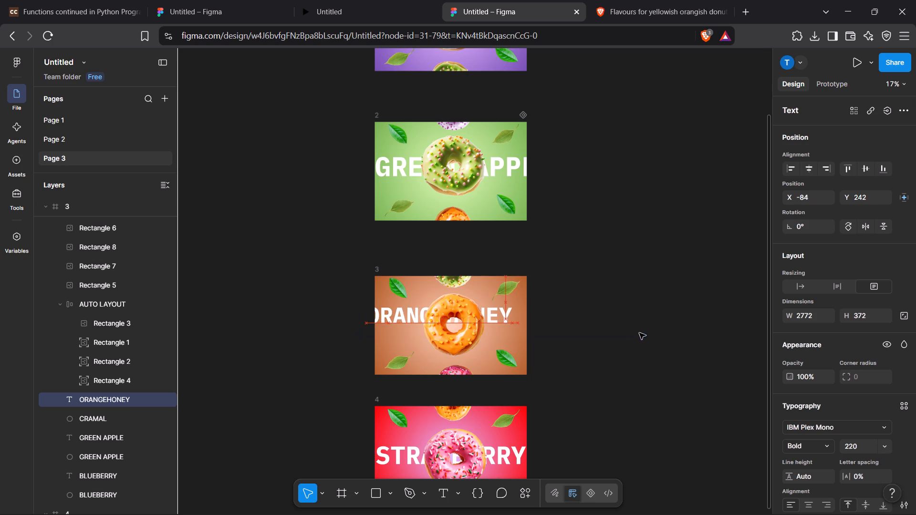
left_click_drag(639, 333, 648, 340)
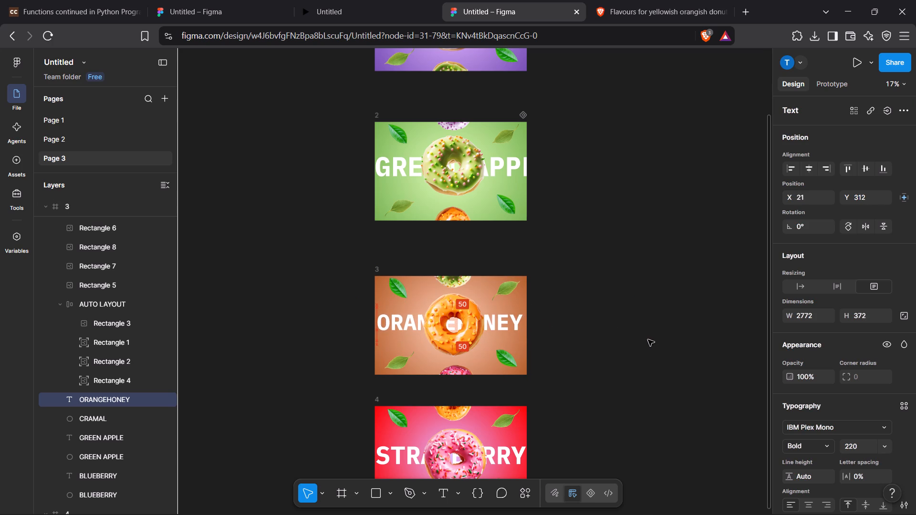
left_click_drag(648, 340, 648, 340)
left_click(629, 340)
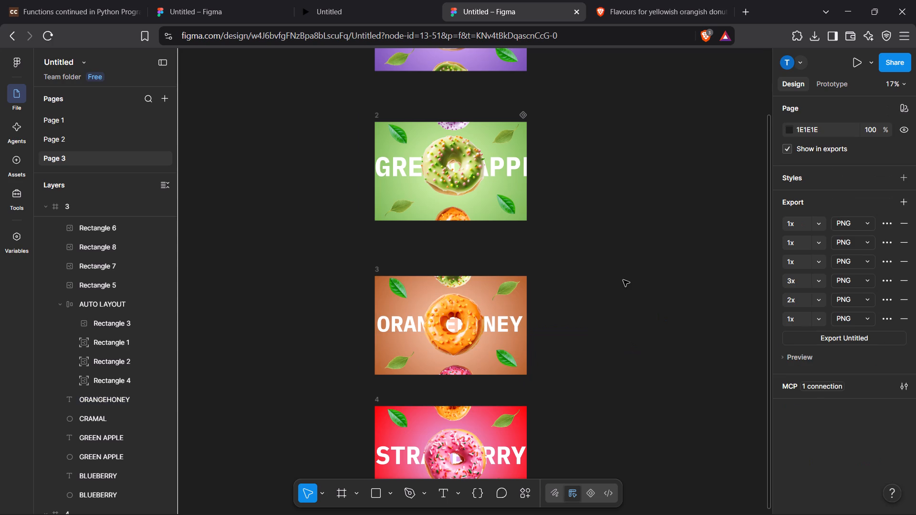
Look over the donut frames up to frame 1 and launch the Page 3 prototype preview.
scroll(533, 287, "right", 2)
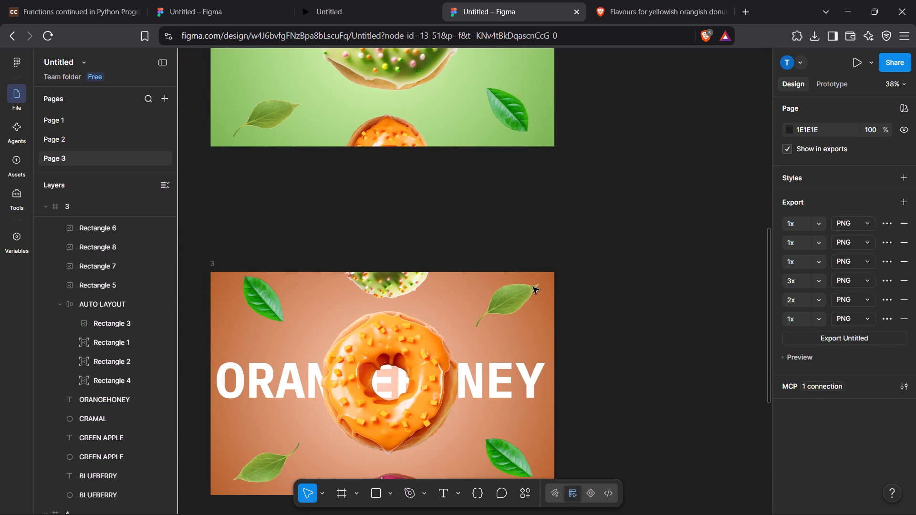
scroll(533, 287, "up", 2)
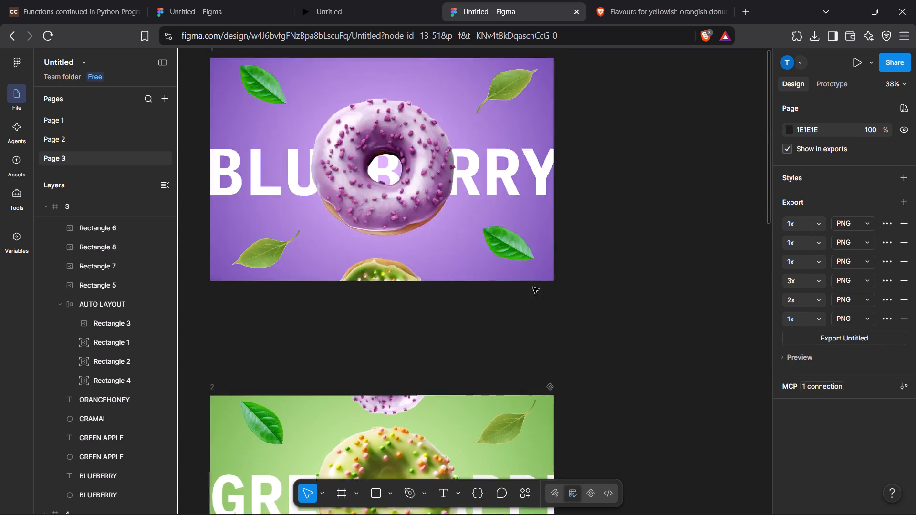
scroll(533, 287, "up", 1)
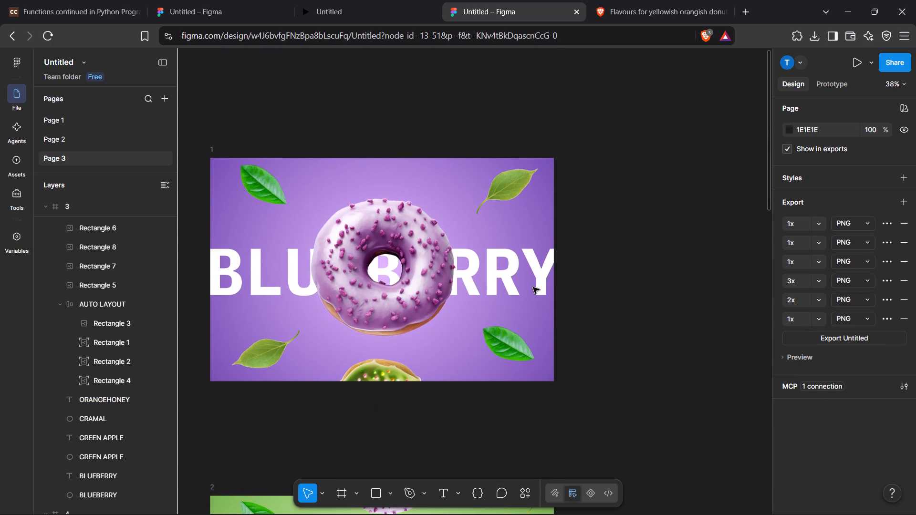
scroll(533, 287, "up", 2)
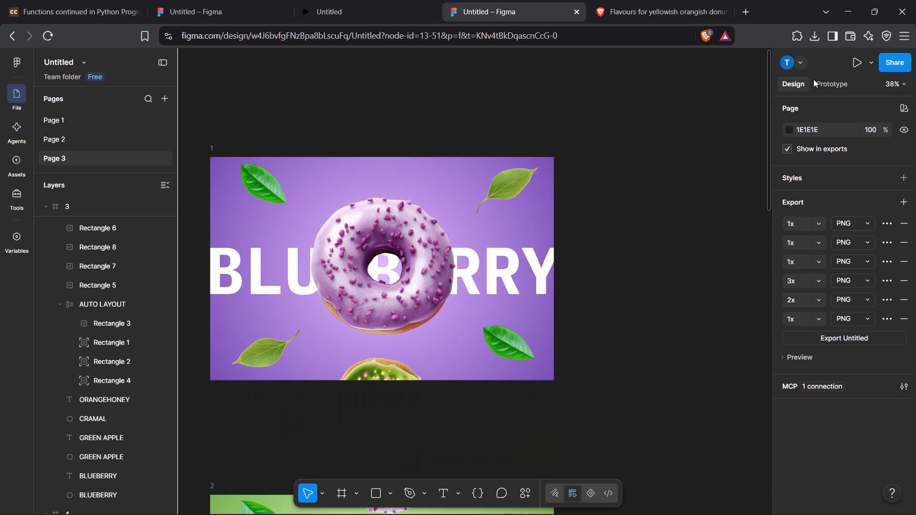
left_click(851, 58)
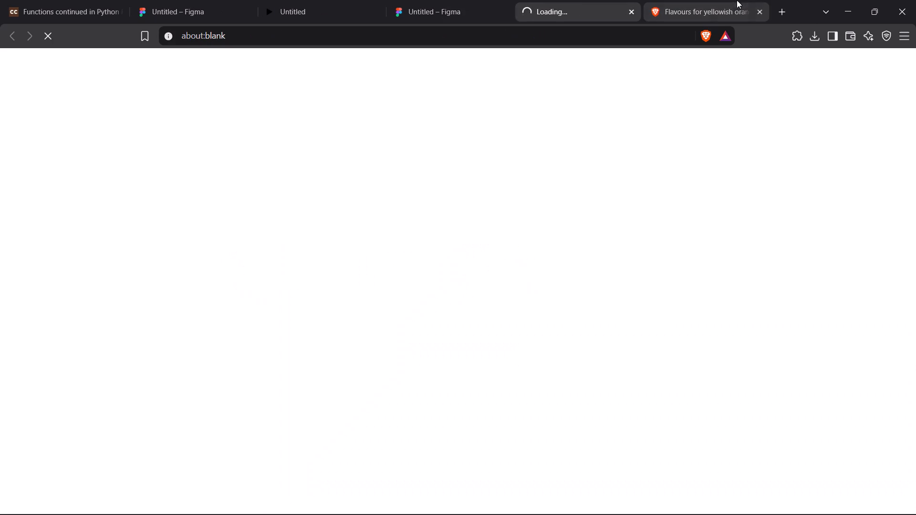
Close the browser tab with the donut flavours search.
left_click(761, 16)
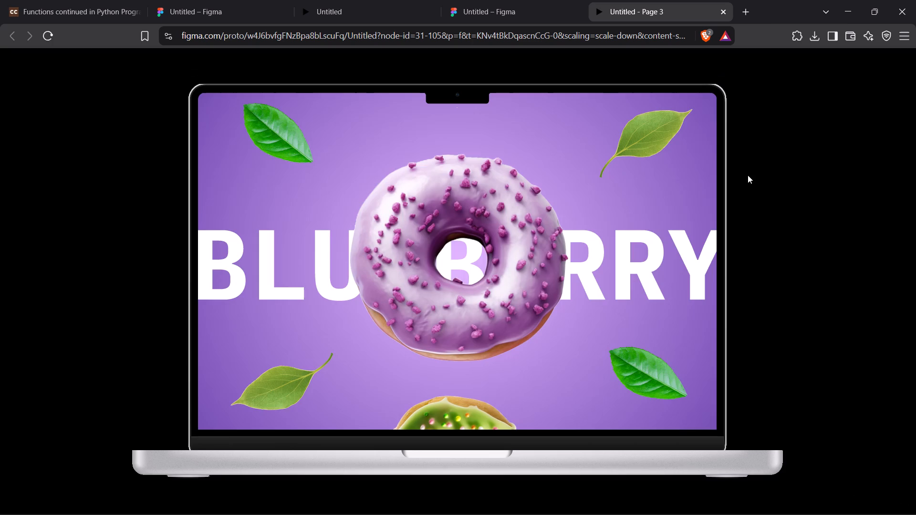
Advance the prototype preview to the ORANGEHONEY frame.
key("Right")
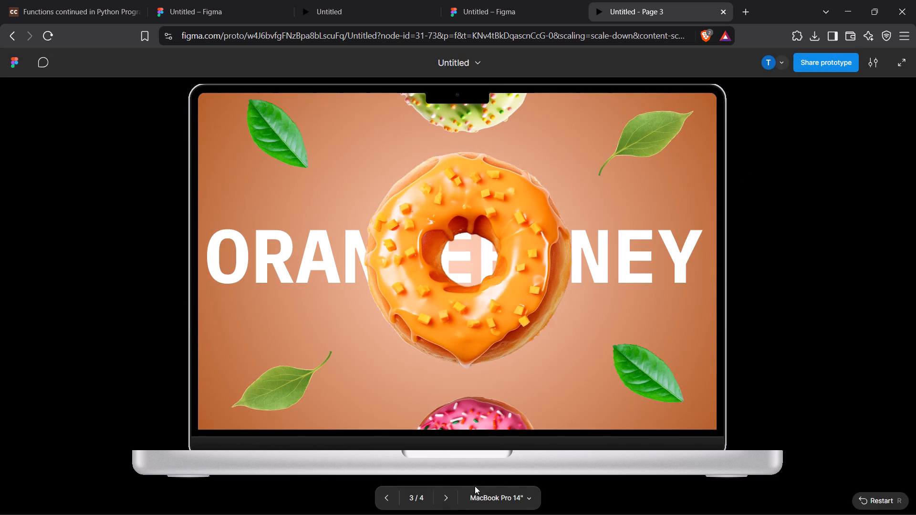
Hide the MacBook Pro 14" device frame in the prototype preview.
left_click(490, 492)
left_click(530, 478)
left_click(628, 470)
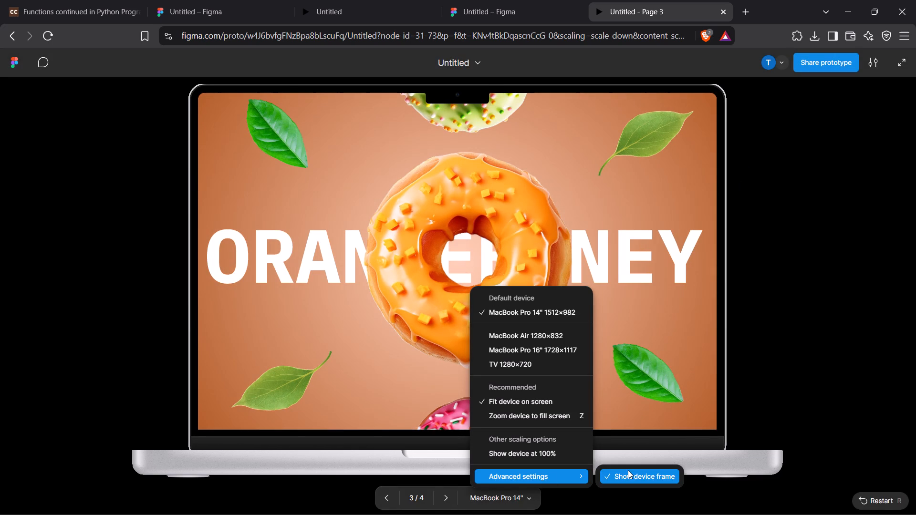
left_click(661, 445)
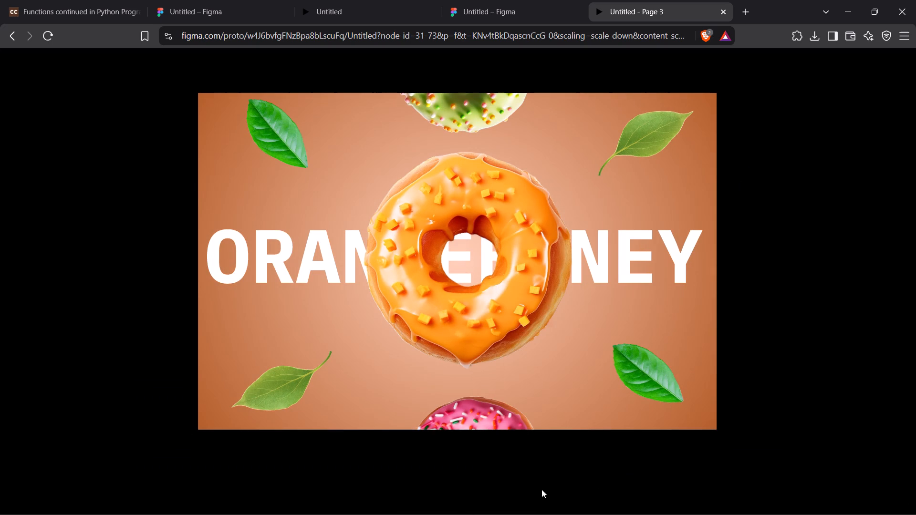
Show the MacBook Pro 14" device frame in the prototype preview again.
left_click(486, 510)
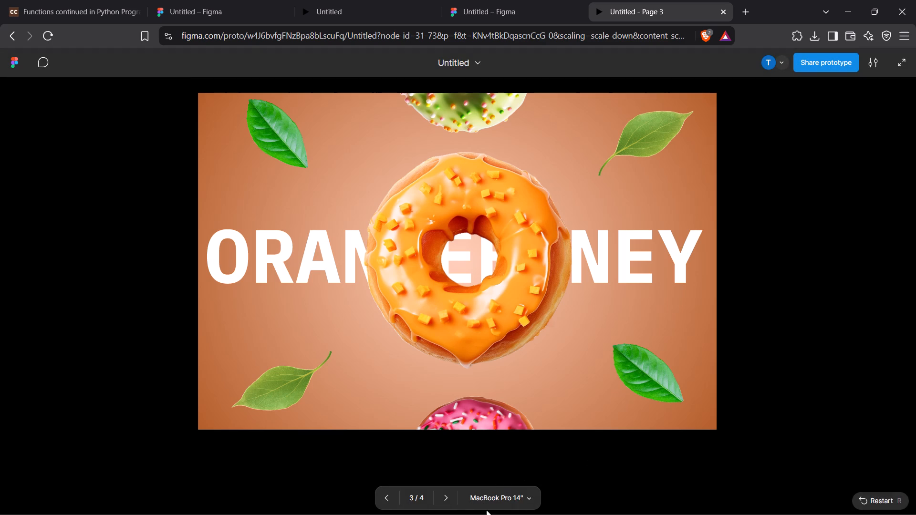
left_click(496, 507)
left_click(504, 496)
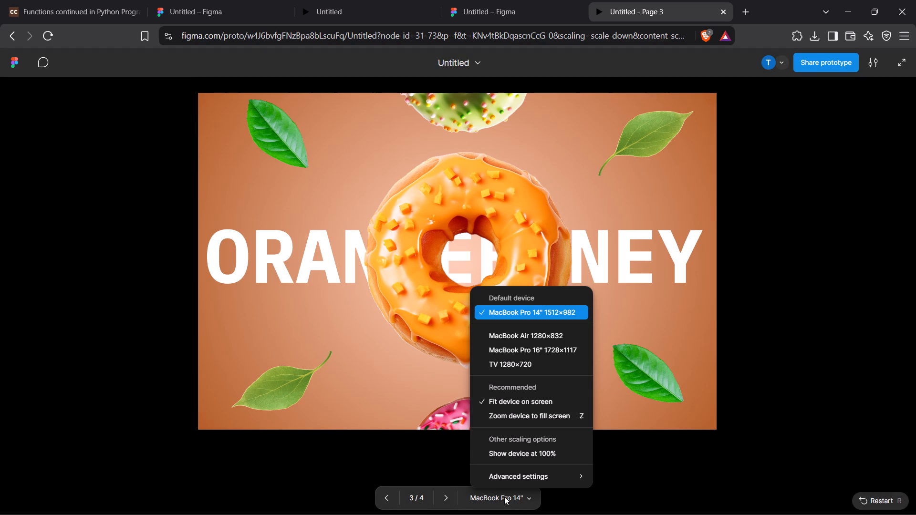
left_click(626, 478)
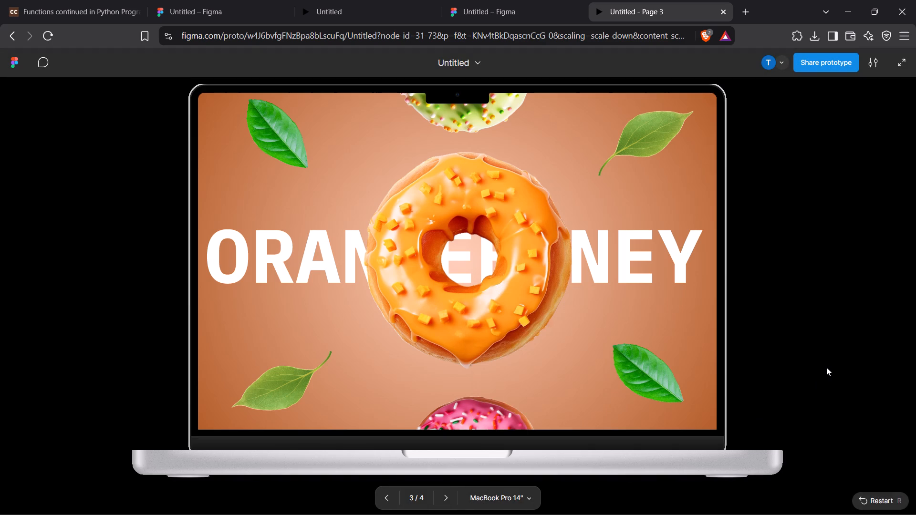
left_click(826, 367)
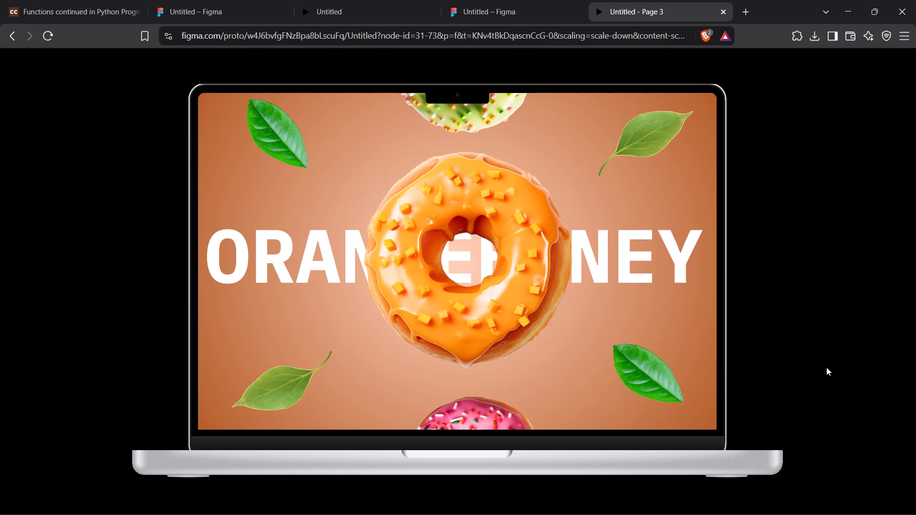
View the prototype full screen and step back and forth through the four donut frames to check their titles and swipe transitions.
key("F11")
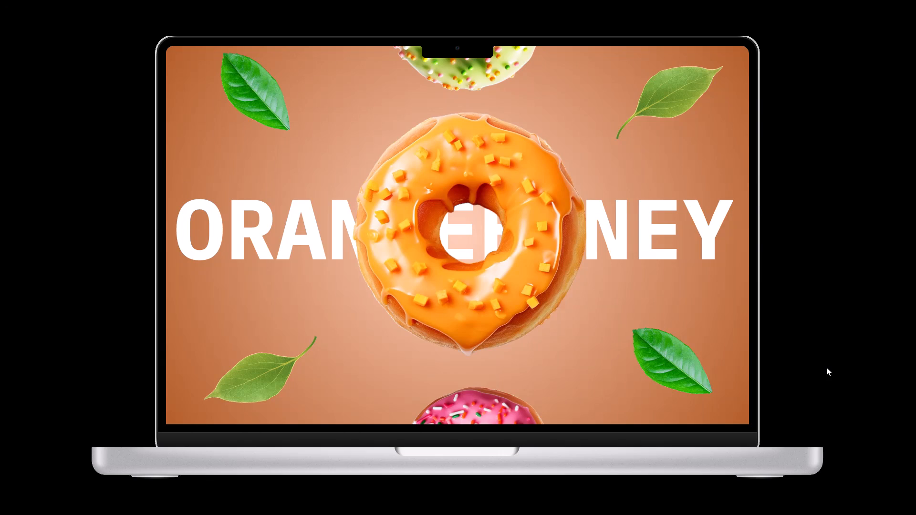
key("Right")
key("Left")
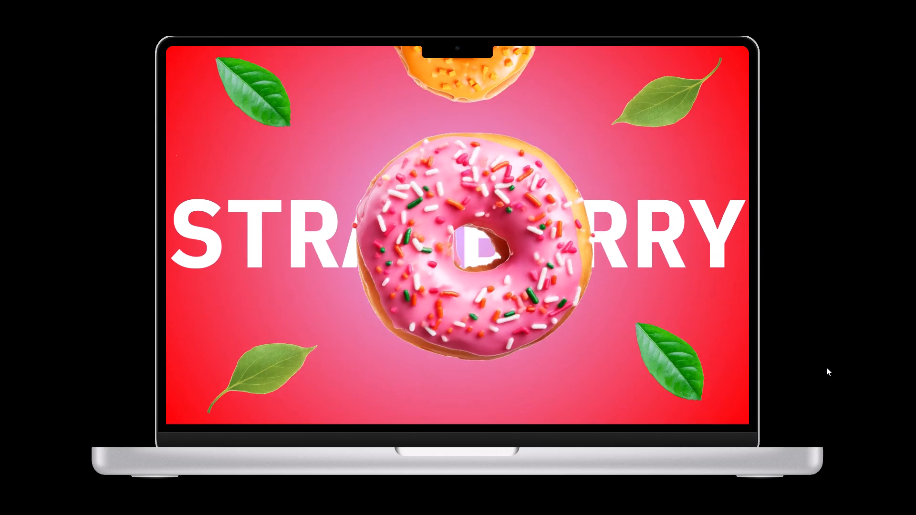
key("Left")
key("Left")
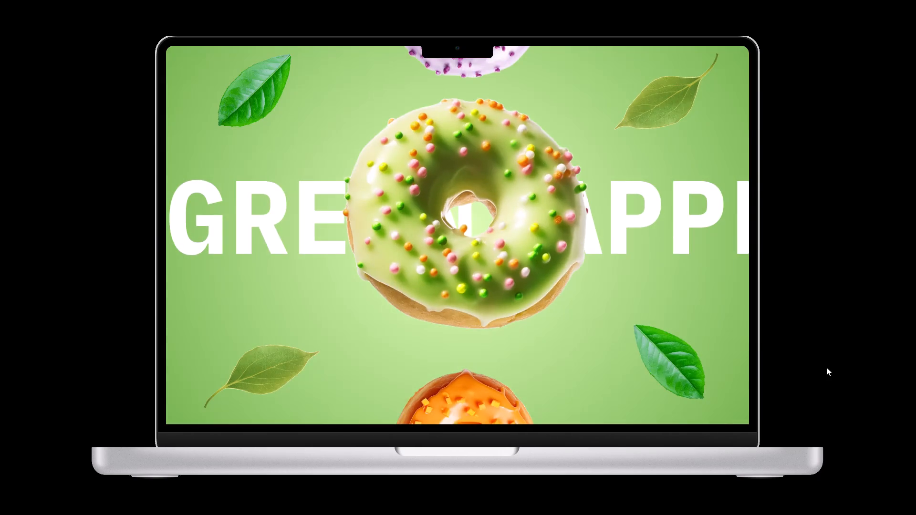
key("Right")
key("Right")
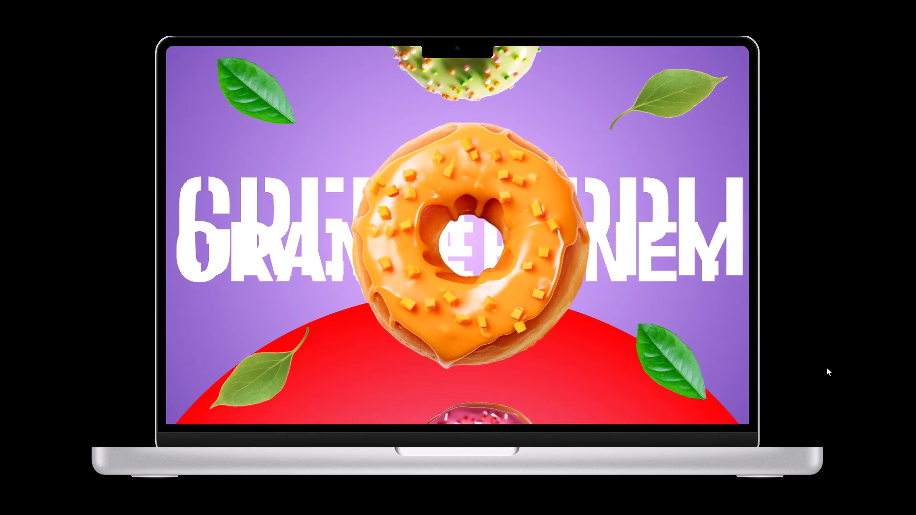
key("Left")
key("Right")
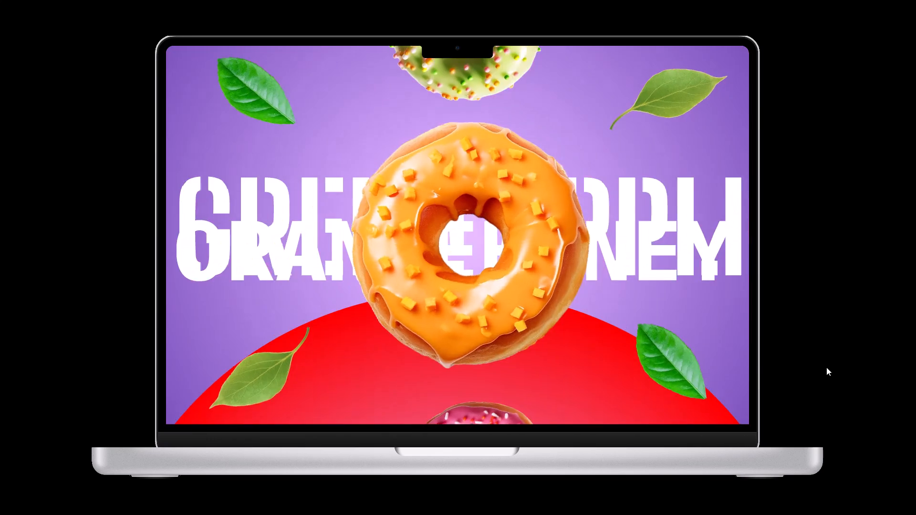
key("Right")
key("Right")
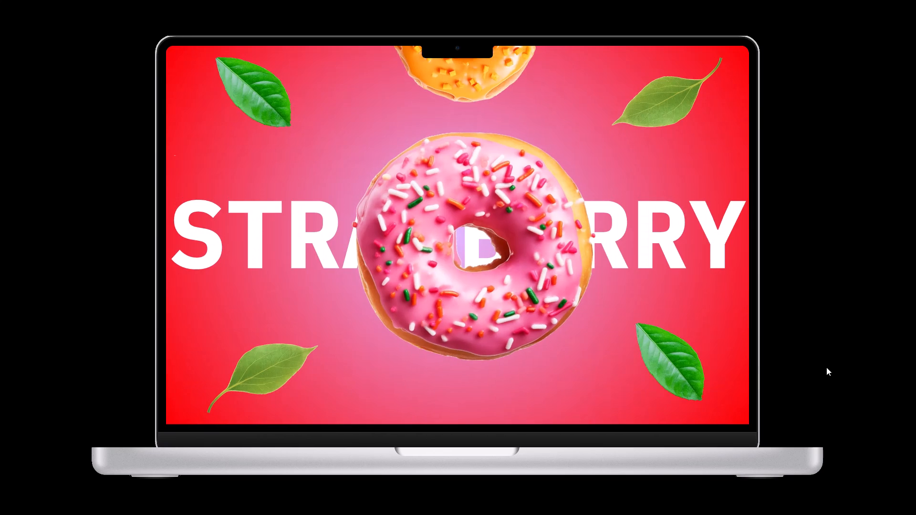
key("Right")
key("Left")
key("Left")
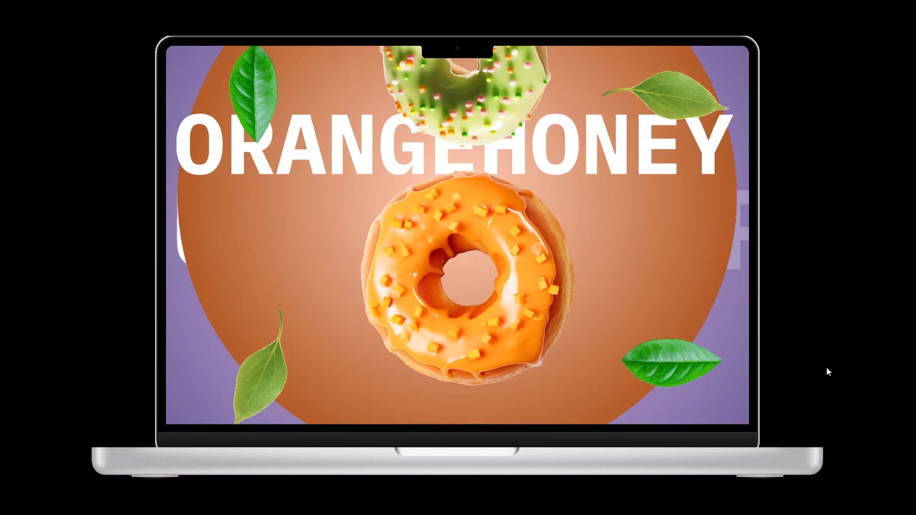
key("Left")
key("Left")
key("Left")
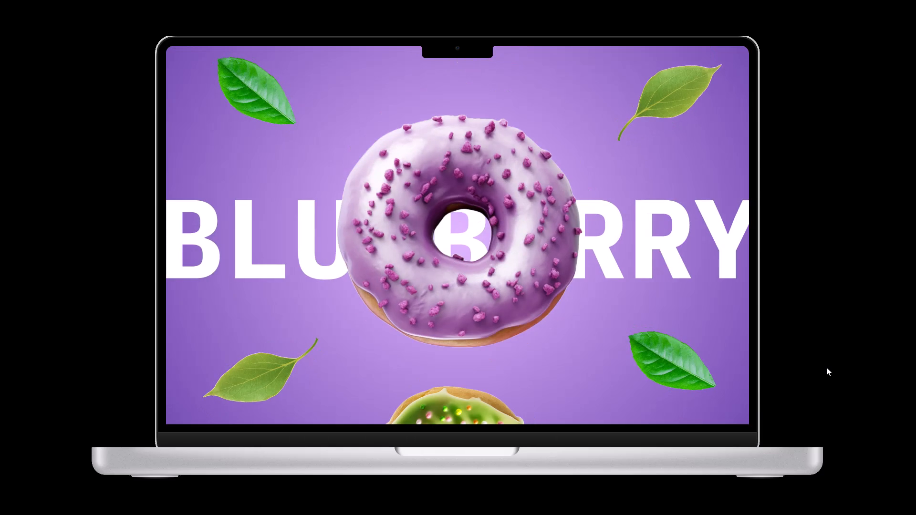
key("Right")
key("Left")
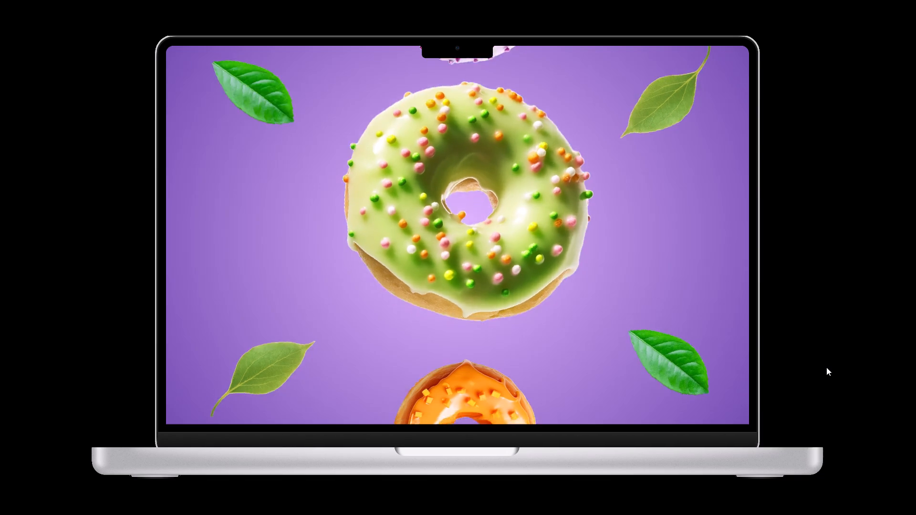
Play the full-screen prototype forward from the BLUEBERRY frame to the strawberry donut frame to check the swipe transitions.
key("Right")
key("Left")
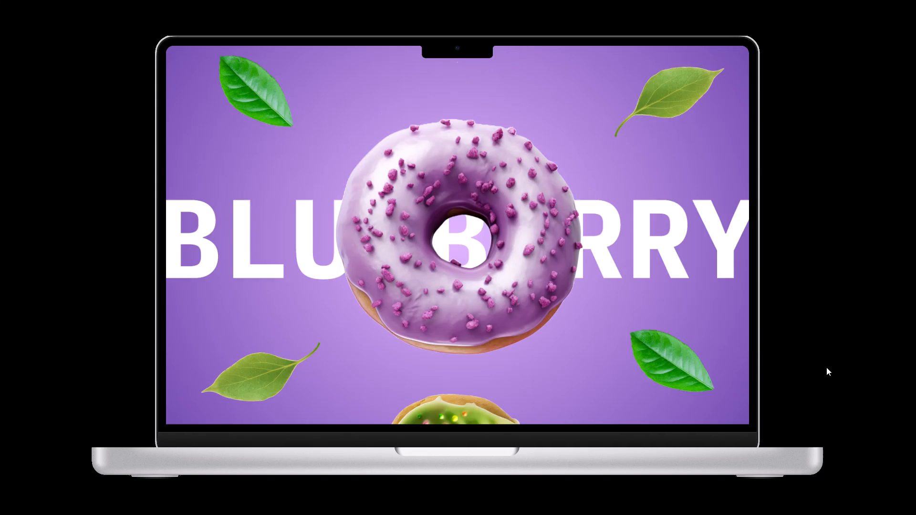
key("Right")
key("Right")
key("Right")
key("Right")
key("Right")
key("Right")
key("Right")
key("Right")
key("Right")
key("Right")
key("Right")
key("Right")
key("Right")
key("Right")
key("Right")
key("Right")
key("Right")
key("Right")
key("Right")
key("Right")
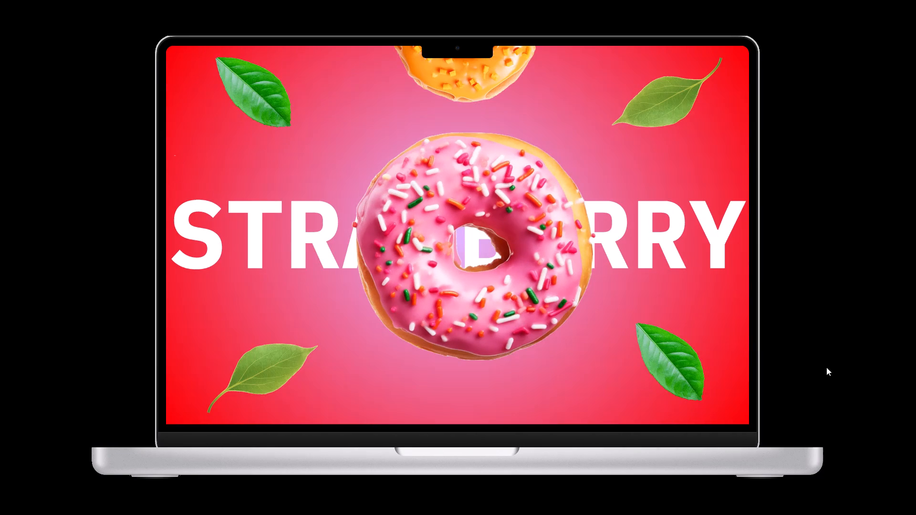
Step the full-screen prototype back from the strawberry donut through GREEN APPLE to the BLUEBERRY frame to check the reverse transitions.
key("Left")
key("Left")
key("Left")
key("Left")
key("Left")
key("Left")
key("Left")
key("Left")
key("Left")
key("Left")
key("Left")
key("Left")
key("Left")
key("Left")
key("Left")
key("Left")
key("Left")
key("Left")
key("Left")
key("Left")
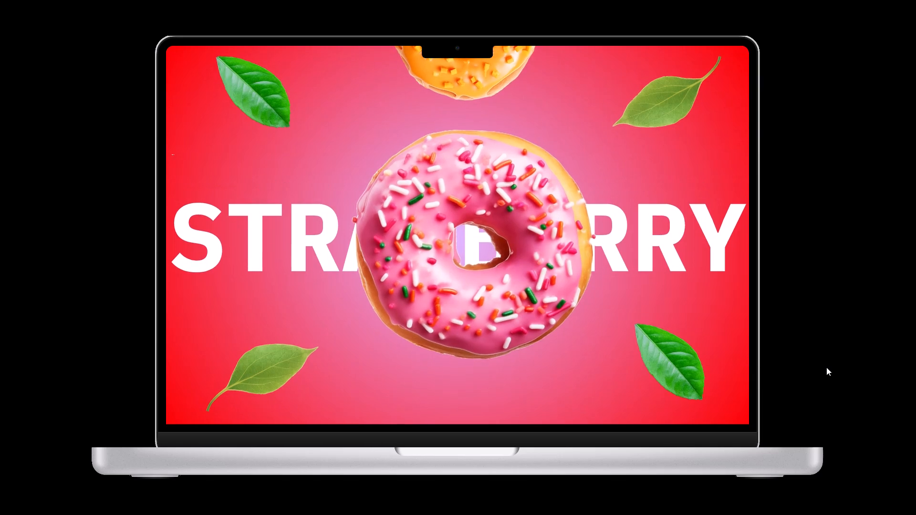
key("Left")
key("Left")
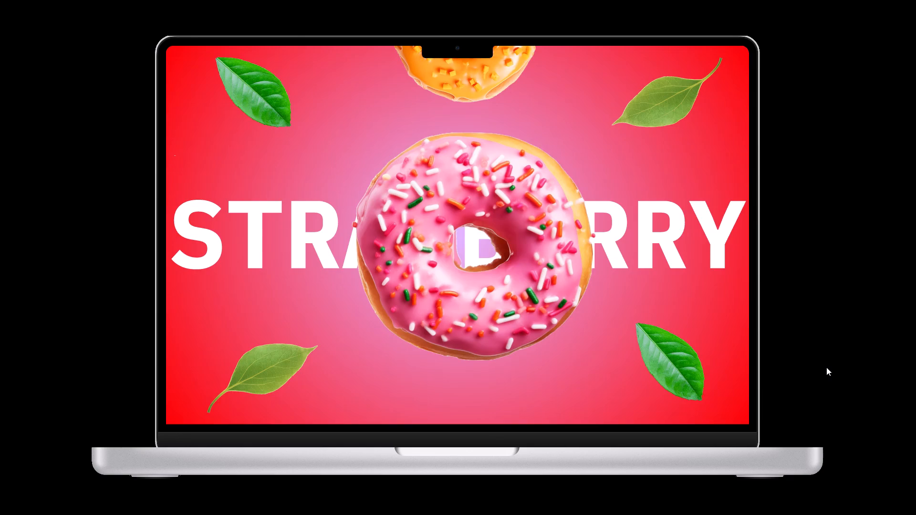
key("Left")
key("Left")
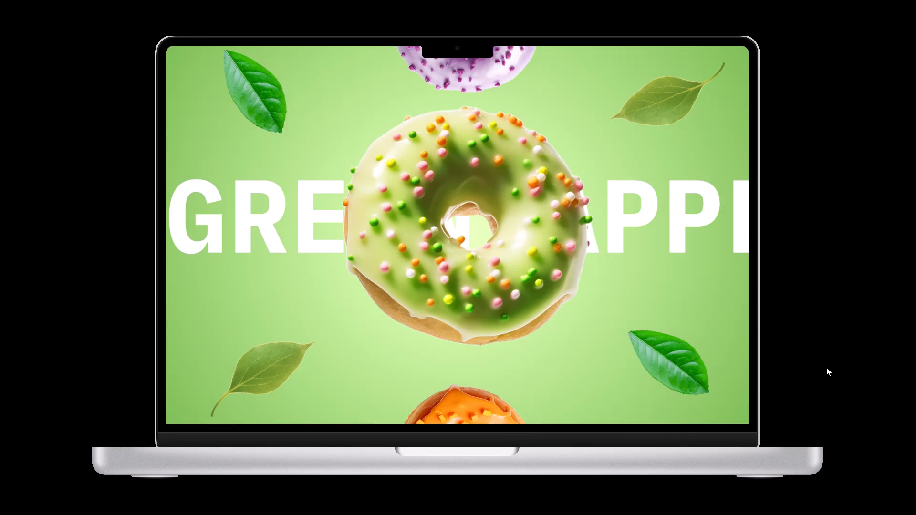
key("Left")
key("Left")
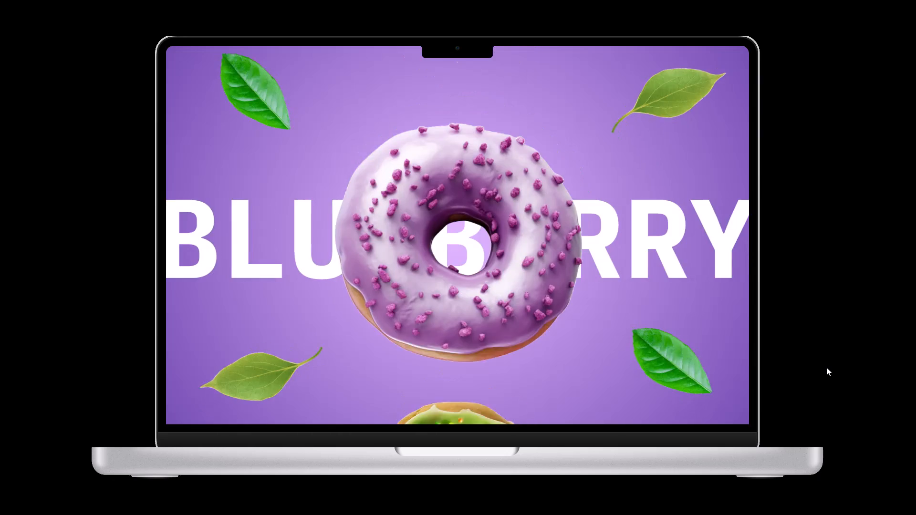
Return the prototype to the BLUEBERRY frame and exit the full-screen view.
key("Right")
key("Escape")
key("Left")
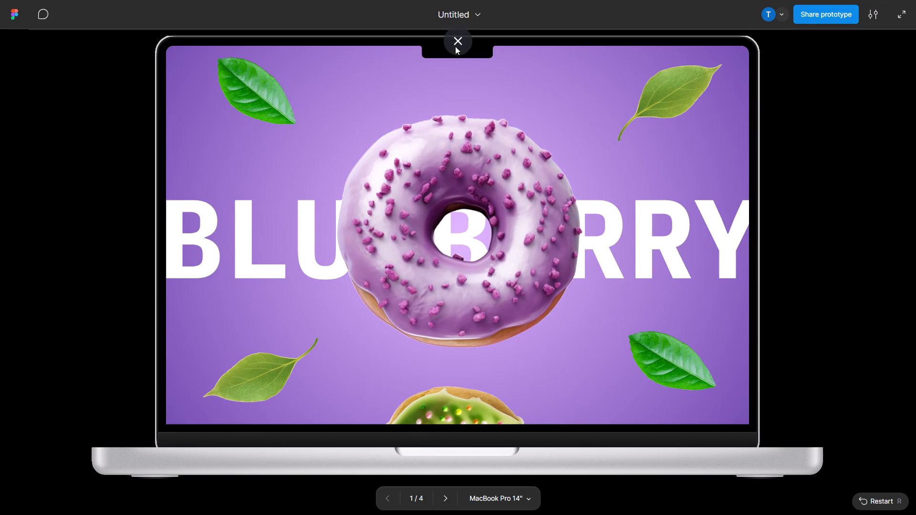
left_click(455, 50)
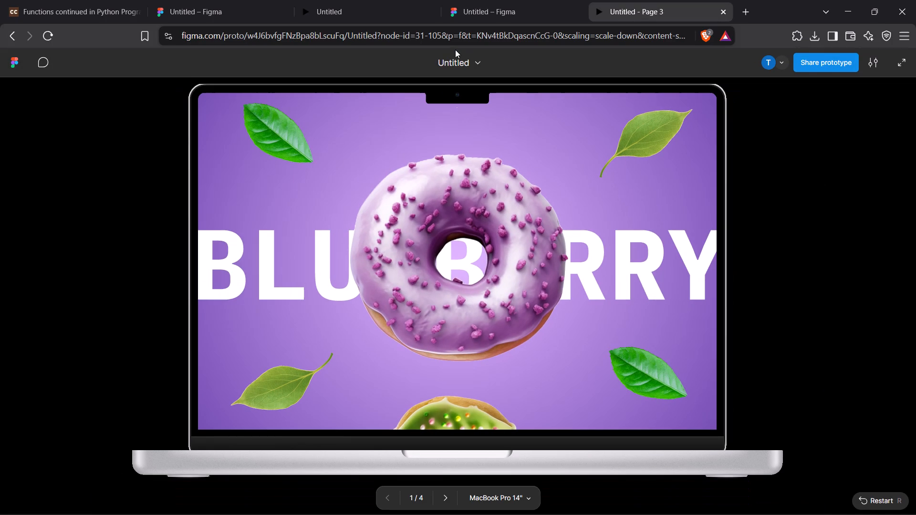
Close the other, blank Untitled design file and its separate prototype preview, keeping the donut file and its Page 3 prototype open.
left_click(594, 0)
left_click(507, 0)
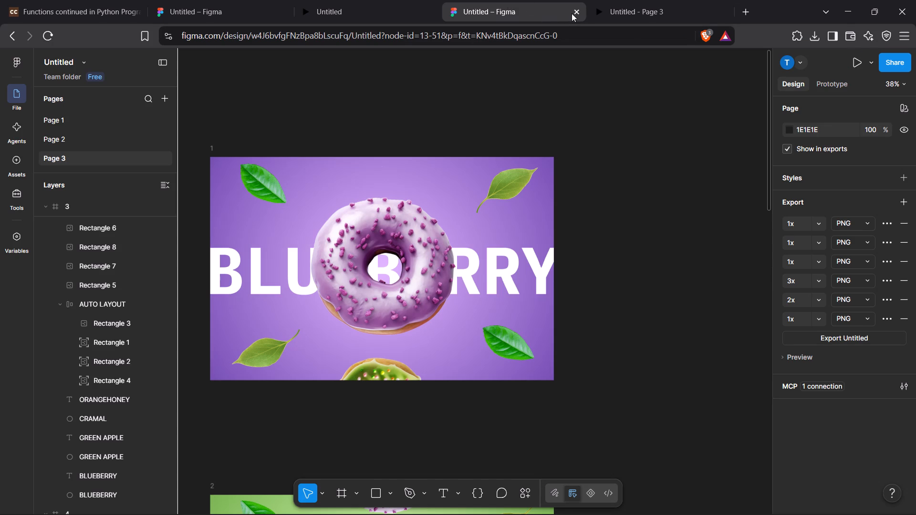
left_click(402, 0)
left_click(279, 0)
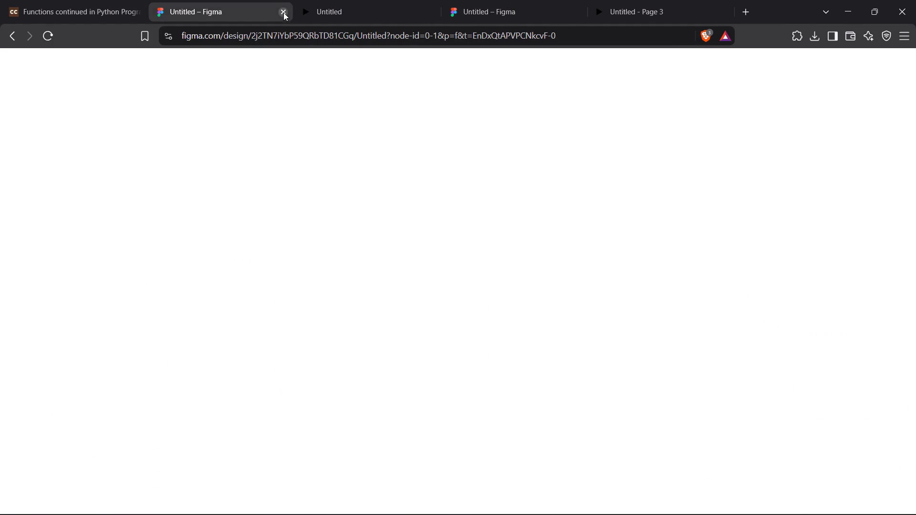
left_click(283, 15)
left_click(283, 15)
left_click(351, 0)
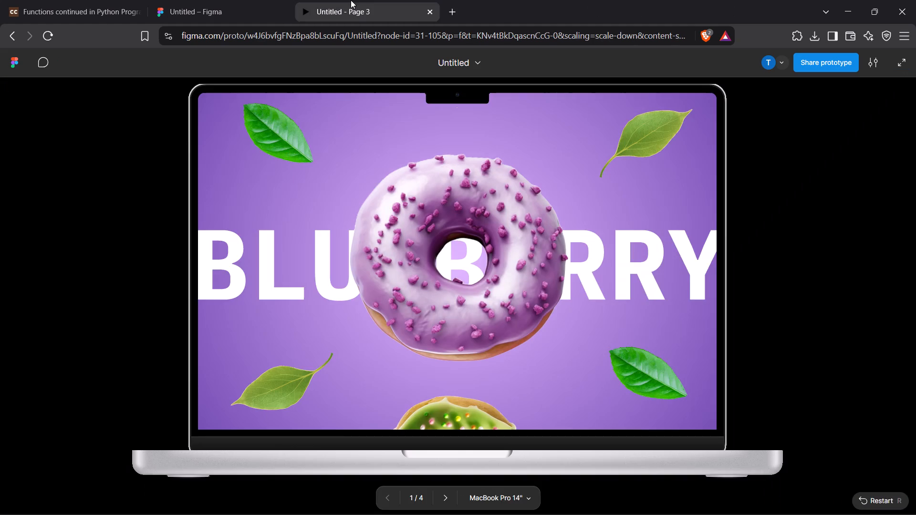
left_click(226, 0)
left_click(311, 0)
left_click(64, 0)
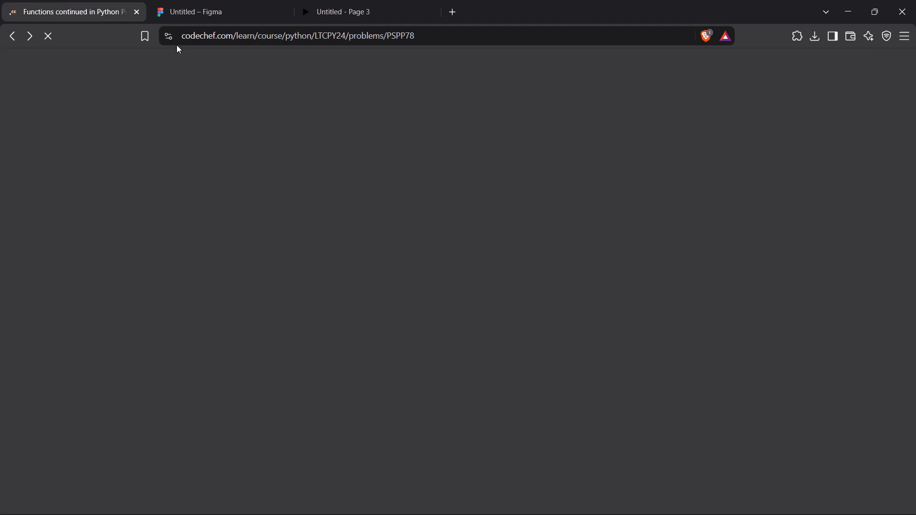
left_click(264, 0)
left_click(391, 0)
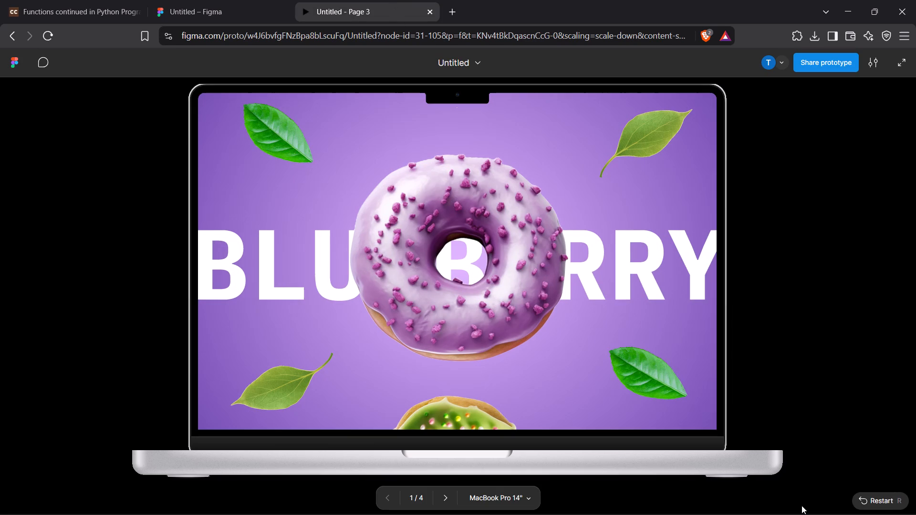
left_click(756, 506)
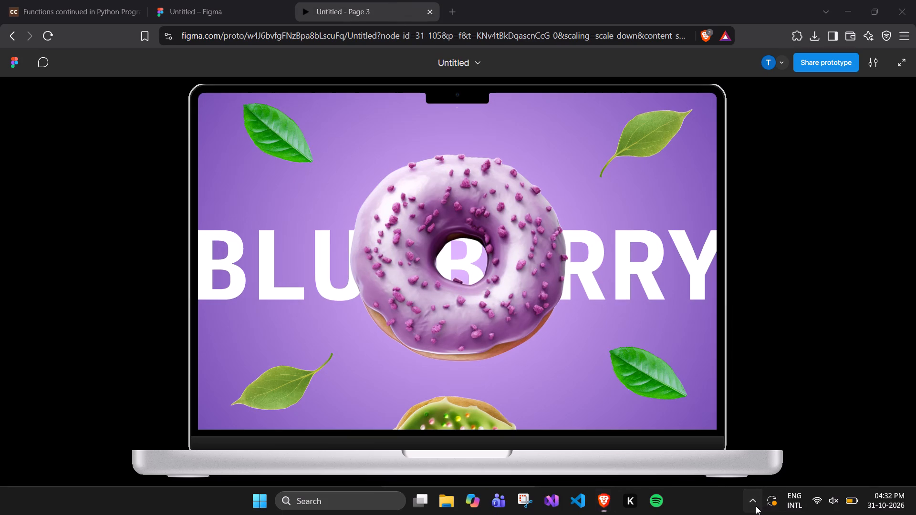